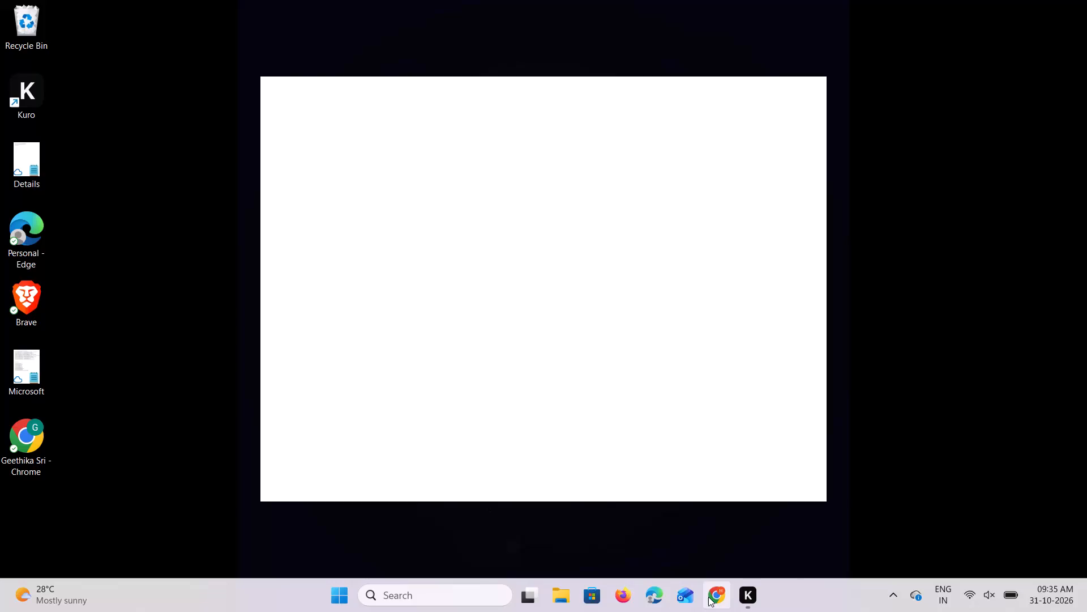
Open the Salesforce Trailhead developer trailmix by smartbridgesupport in Google Chrome.
{"action": "left_click", "coordinate": [709, 596]}
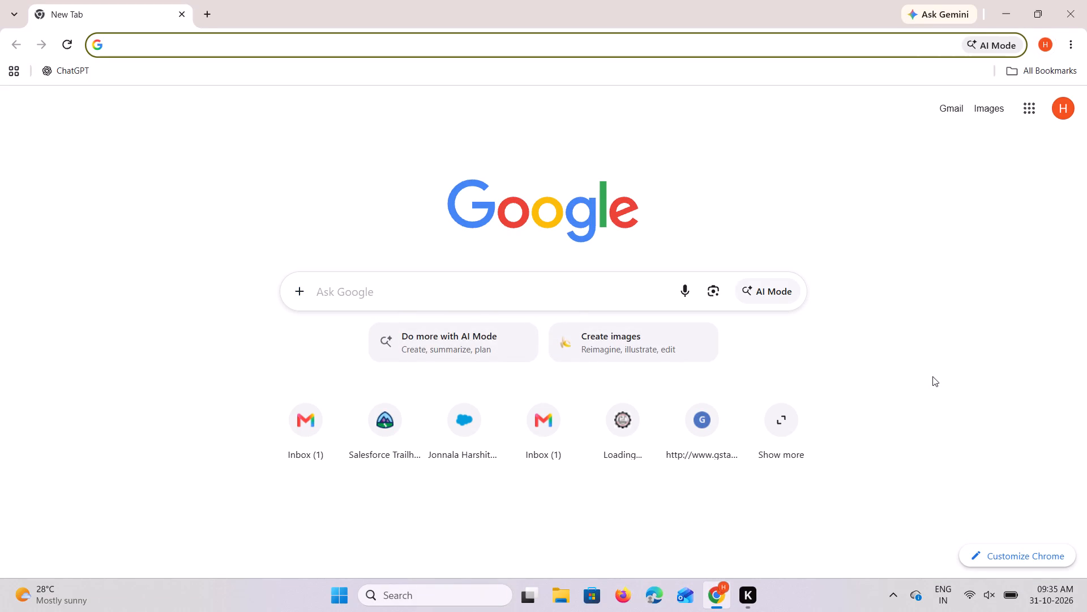
{"action": "left_click", "coordinate": [388, 432]}
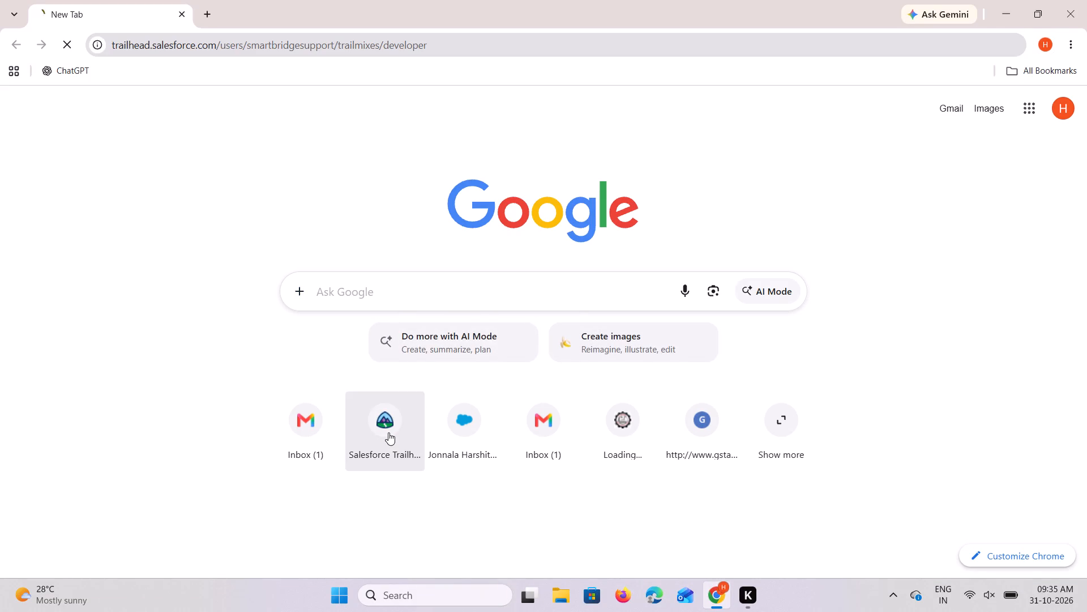
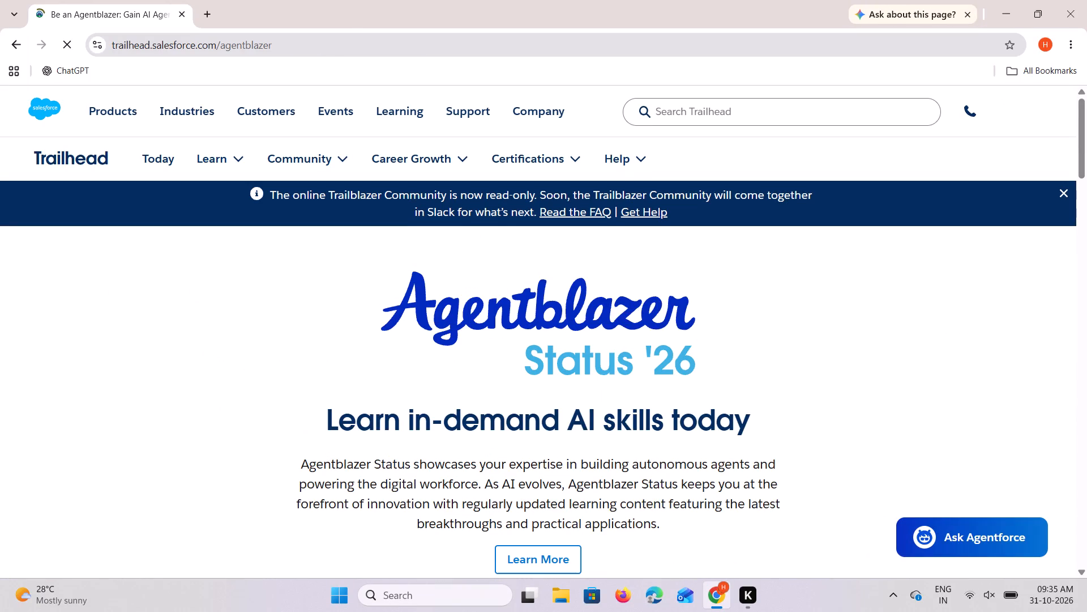
Open the Level 3 Legend 2026 trail from the Agentblazer Status page.
{"action": "scroll", "coordinate": [512, 416], "scroll_direction": "down", "scroll_amount": 7}
{"action": "scroll", "coordinate": [580, 441], "scroll_direction": "down", "scroll_amount": 3}
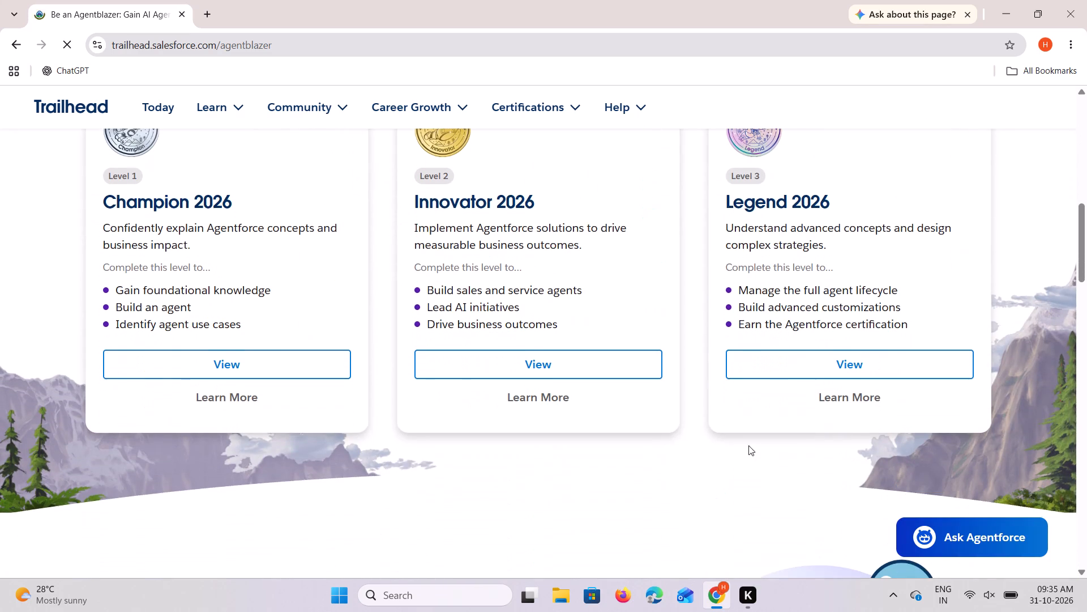
{"action": "left_click", "coordinate": [795, 354]}
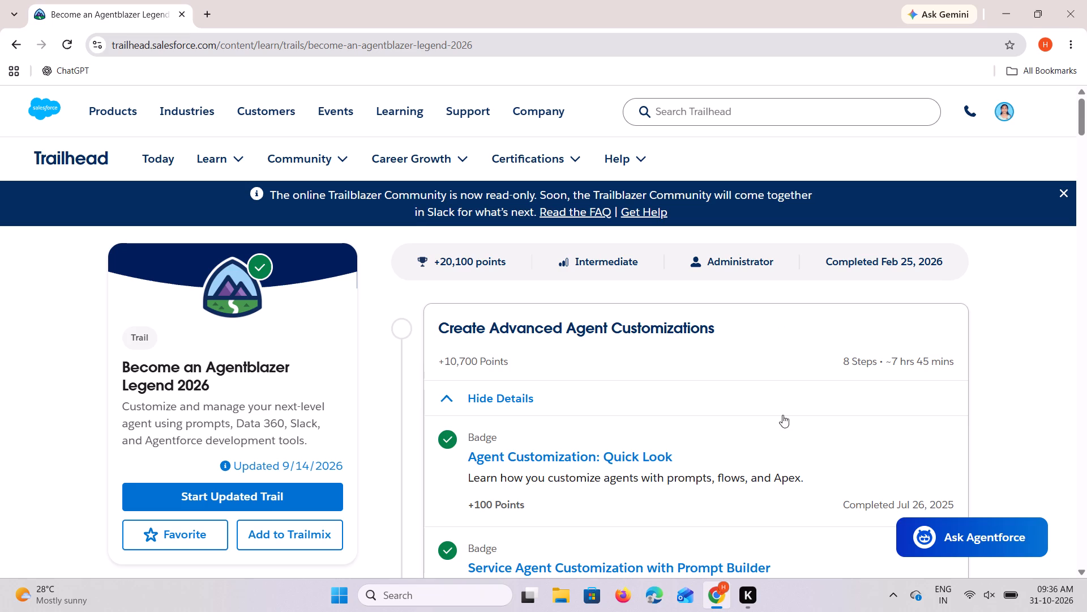
Open the Superbadge: Advanced Agentforce Flow Administration from the Become an Agentblazer Legend 2026 trail.
{"action": "scroll", "coordinate": [722, 436], "scroll_direction": "down", "scroll_amount": 1}
{"action": "scroll", "coordinate": [585, 427], "scroll_direction": "down", "scroll_amount": 6}
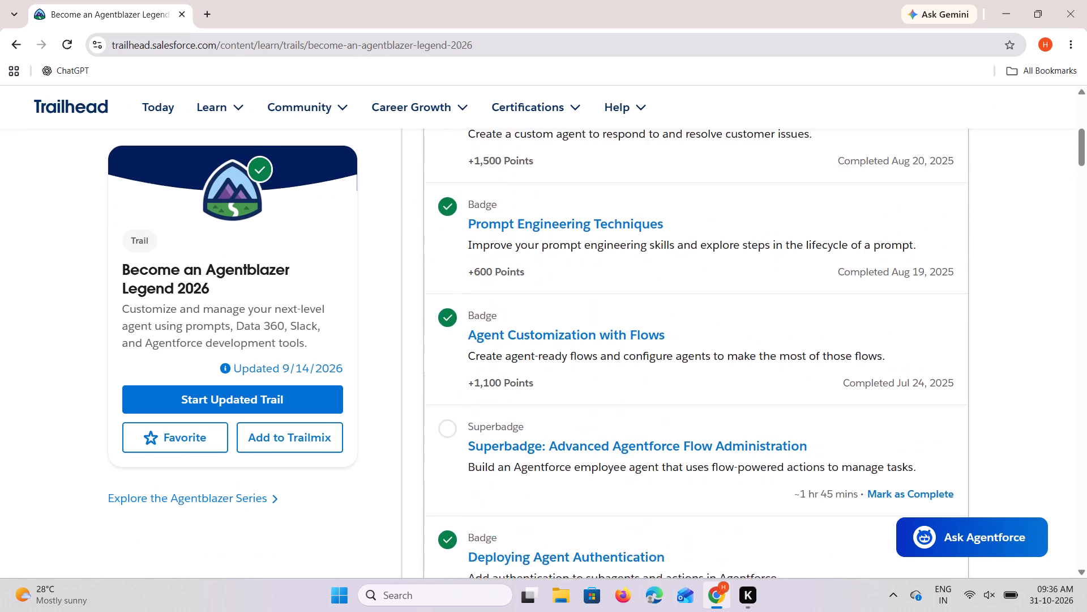
{"action": "scroll", "coordinate": [582, 449], "scroll_direction": "down", "scroll_amount": 1}
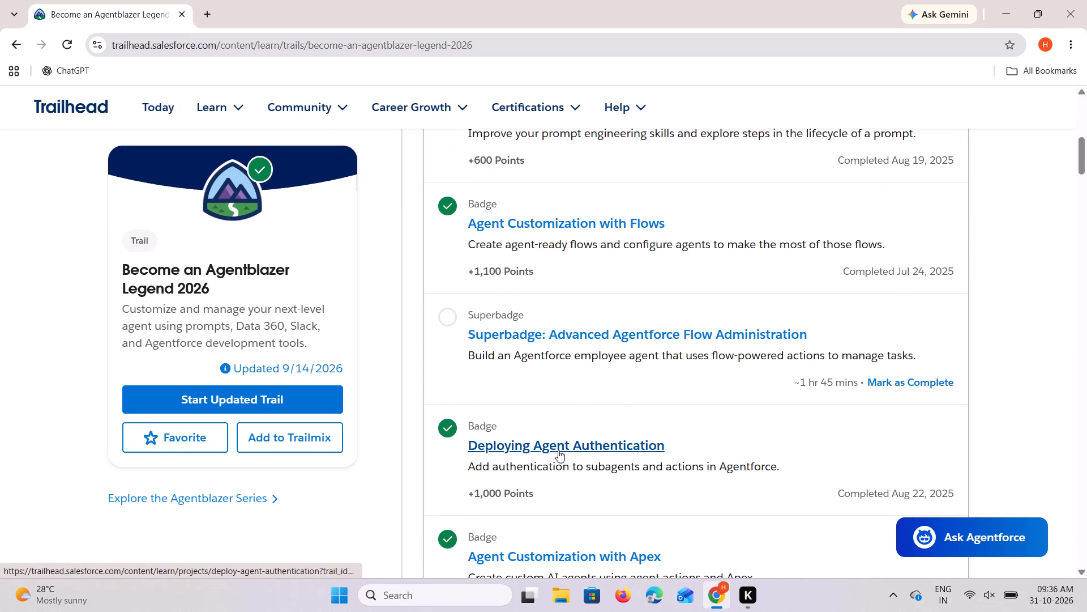
{"action": "left_click", "coordinate": [557, 335]}
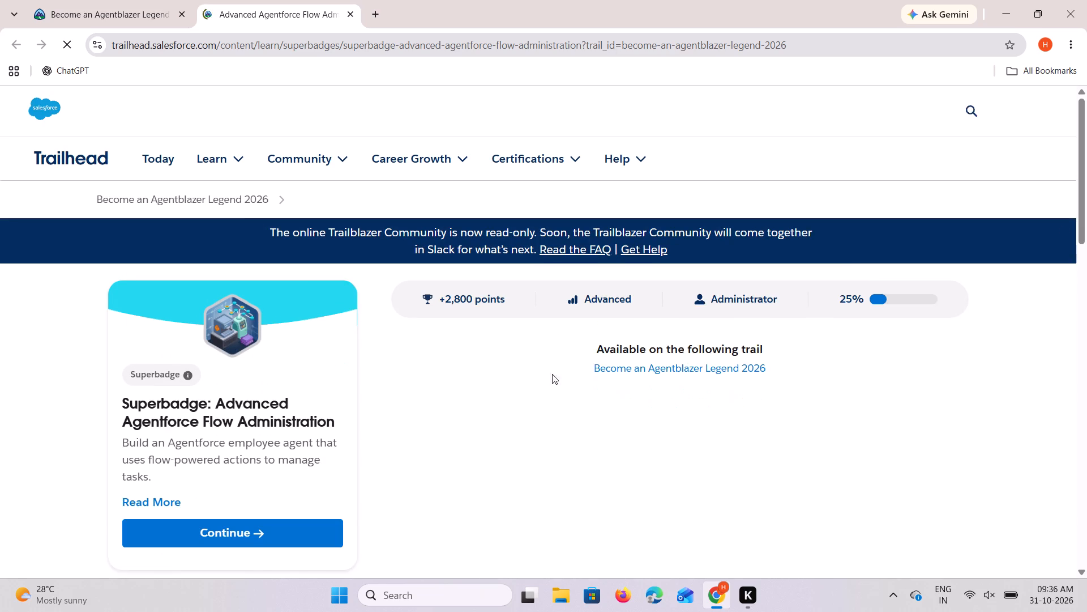
Open the superbadge challenge Create a Subagent that Handles Cases.
{"action": "scroll", "coordinate": [627, 481], "scroll_direction": "down", "scroll_amount": 2}
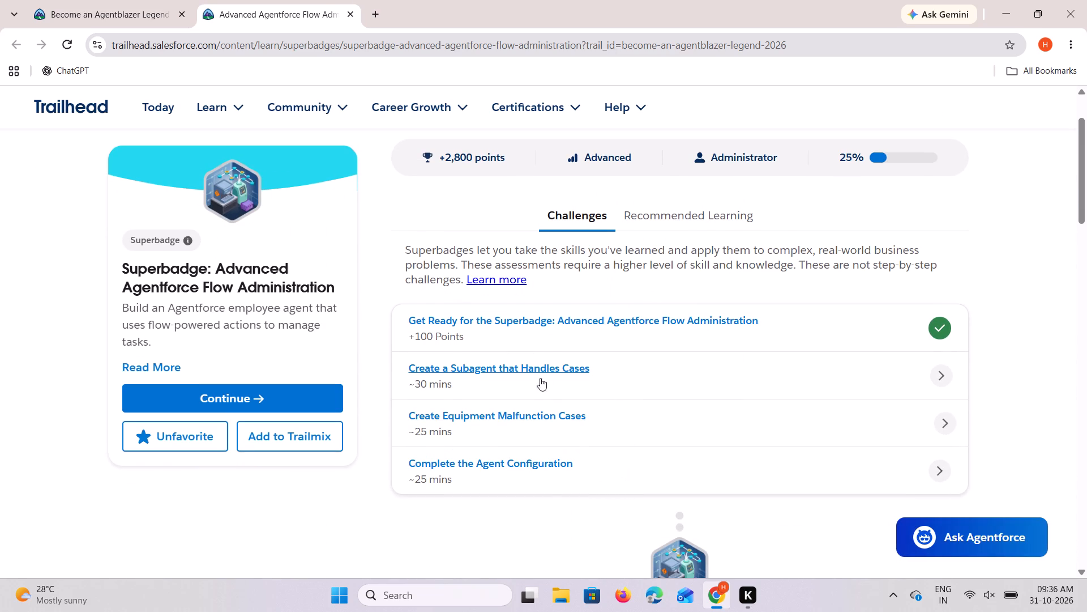
{"action": "left_click", "coordinate": [538, 369]}
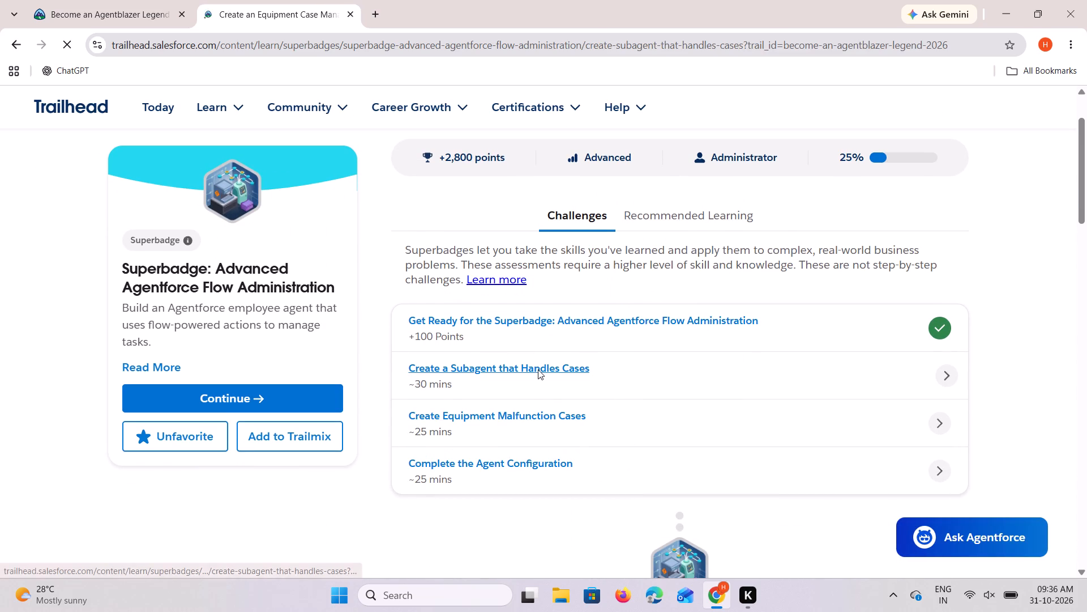
Launch the hands-on org for the Create a Subagent That Handles Cases challenge and switch to its Setup page.
{"action": "scroll", "coordinate": [543, 389], "scroll_direction": "down", "scroll_amount": 17}
{"action": "scroll", "coordinate": [539, 401], "scroll_direction": "down", "scroll_amount": 15}
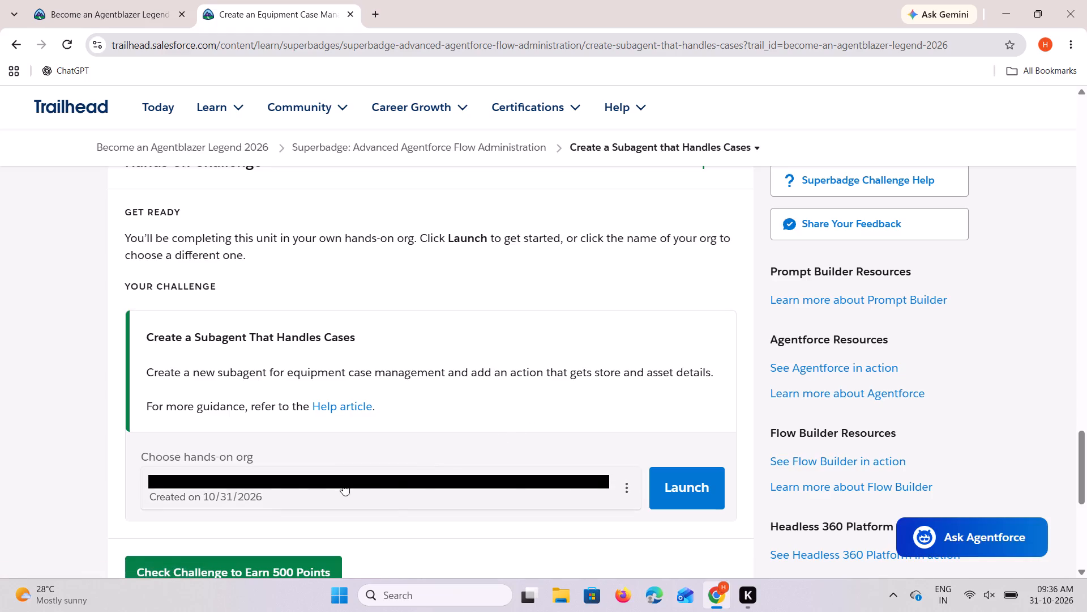
{"action": "left_click", "coordinate": [690, 499]}
{"action": "left_click", "coordinate": [326, 3]}
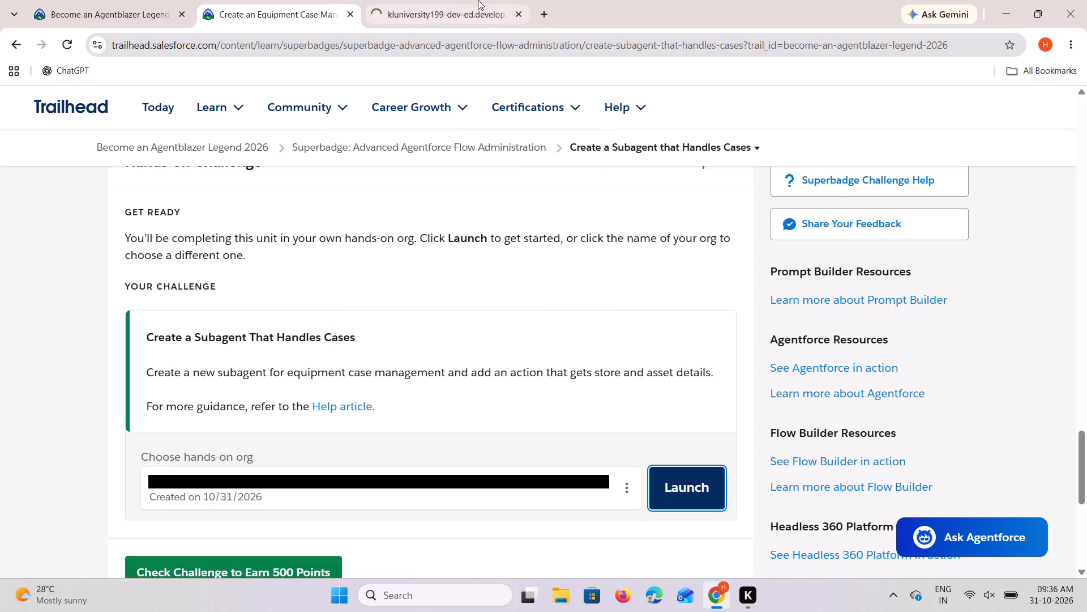
{"action": "left_click", "coordinate": [453, 6]}
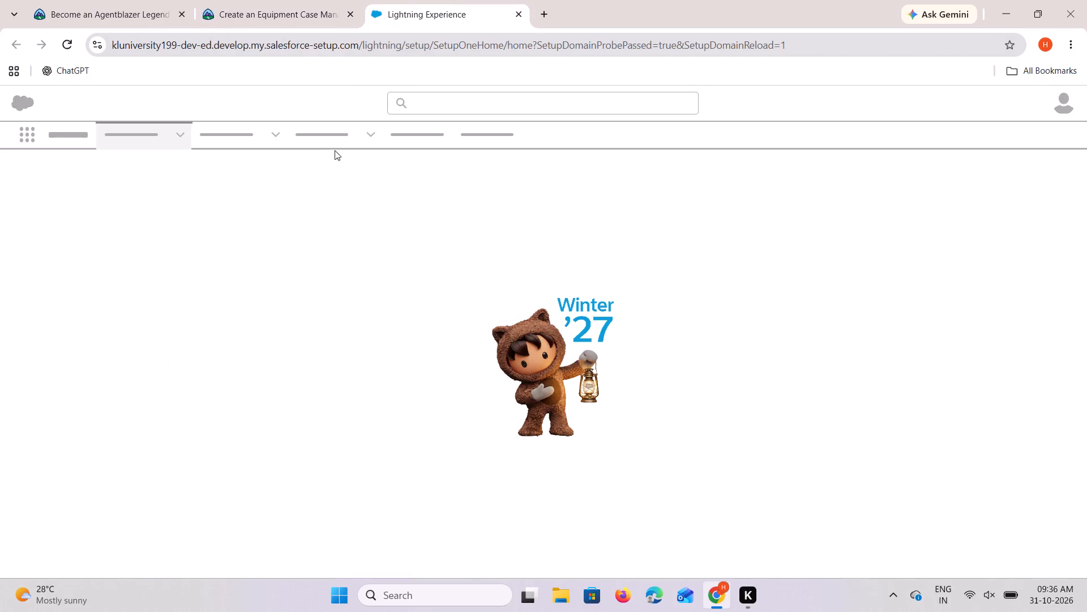
Search Setup for "agentforce age" and open the Agentforce Agents page, dismissing the notification request and the Data Cloud welcome pop-up.
{"action": "left_click", "coordinate": [99, 206]}
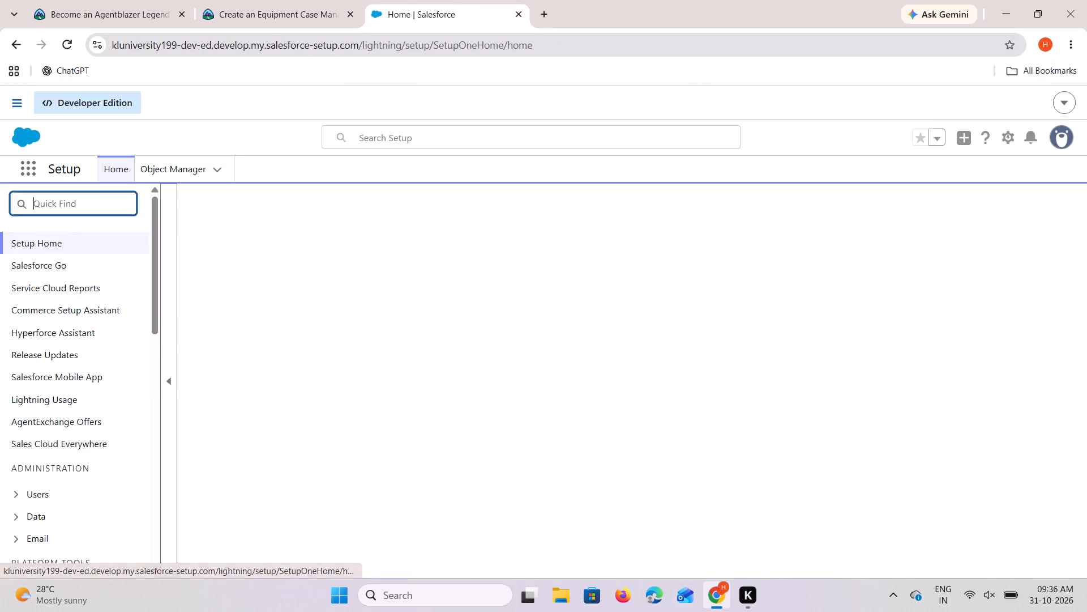
{"action": "type", "text": "agentforce age"}
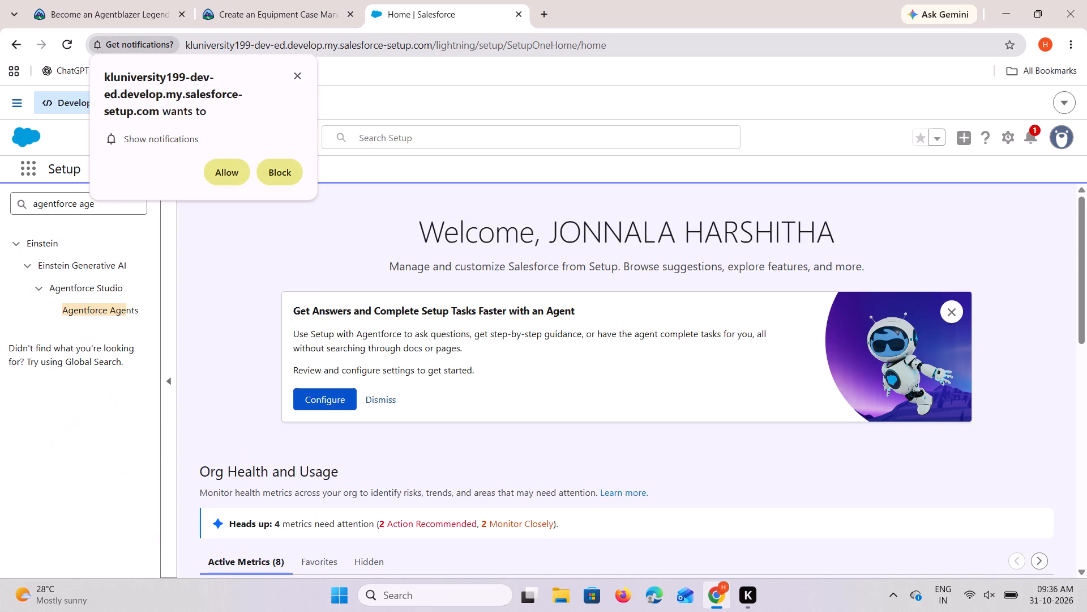
{"action": "left_click", "coordinate": [107, 305]}
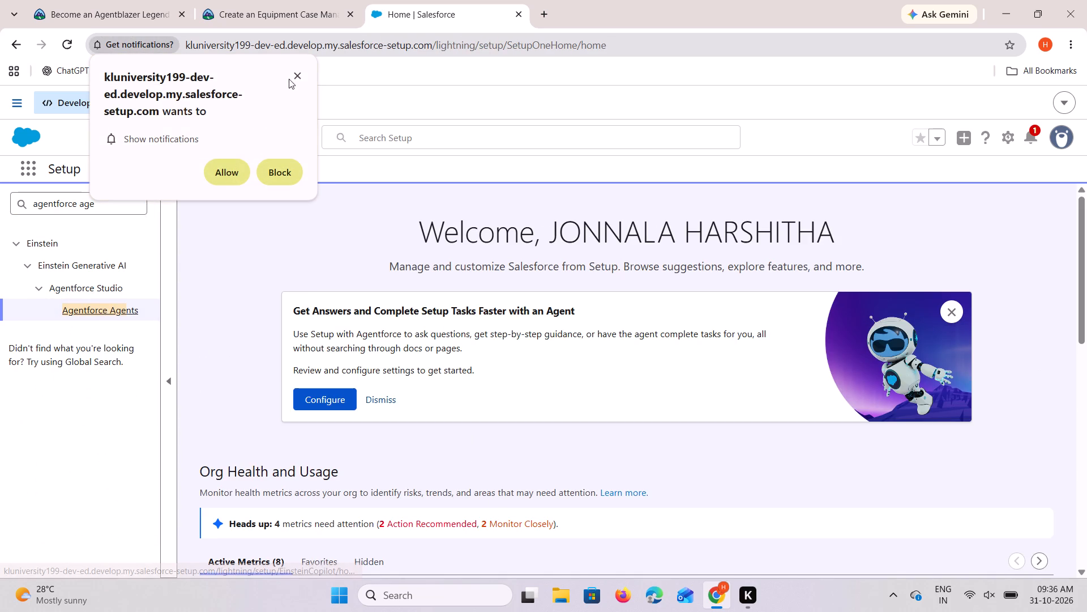
{"action": "left_click", "coordinate": [298, 75]}
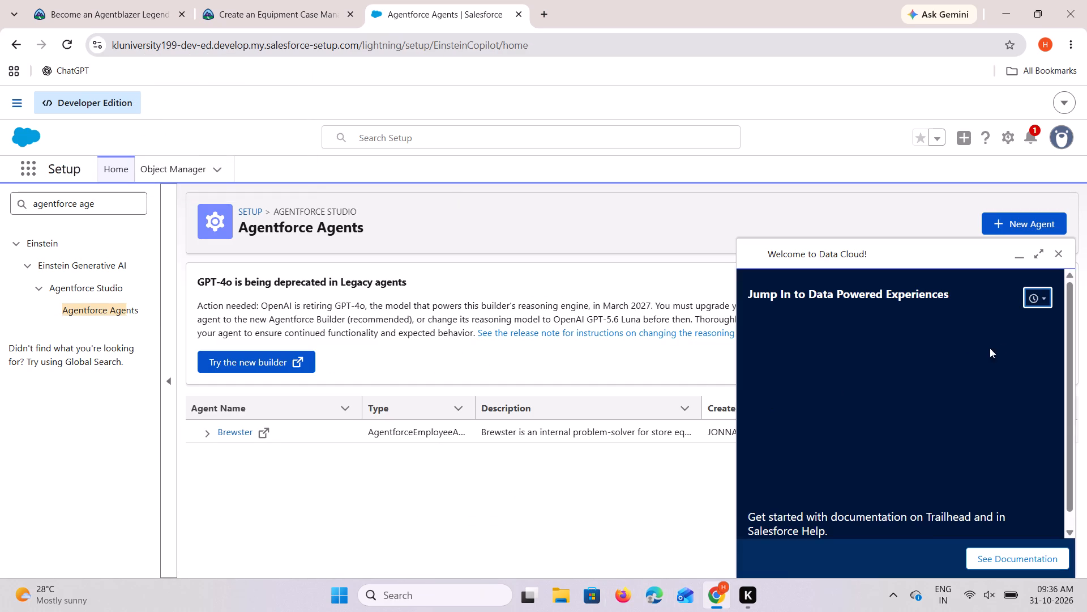
{"action": "left_click", "coordinate": [1058, 254]}
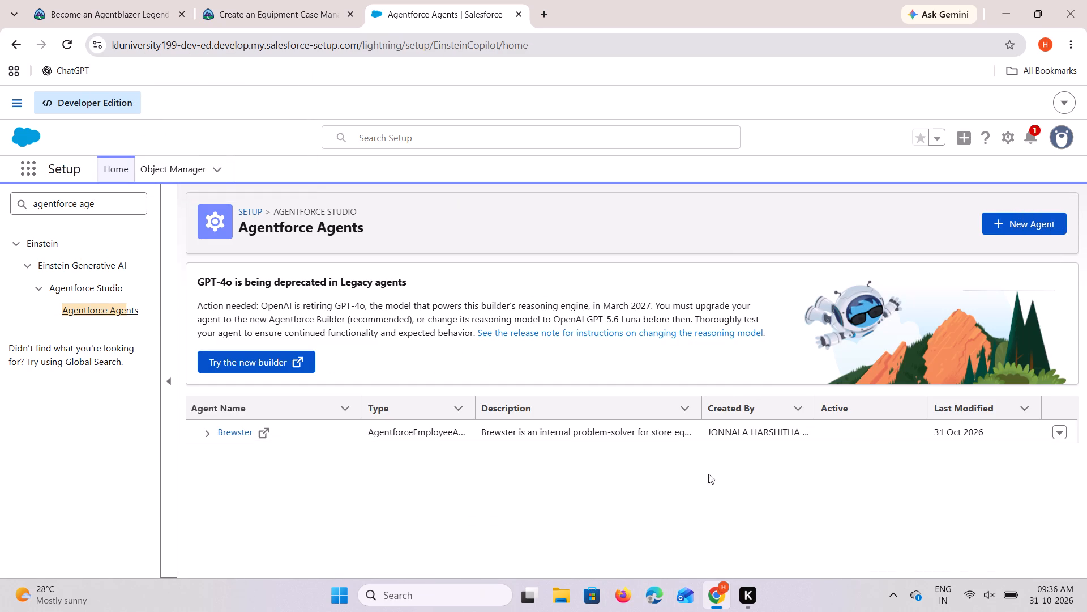
Return to the Create a Subagent that Handles Cases unit on Trailhead and review its Hands-on Challenge section.
{"action": "left_click", "coordinate": [288, 0]}
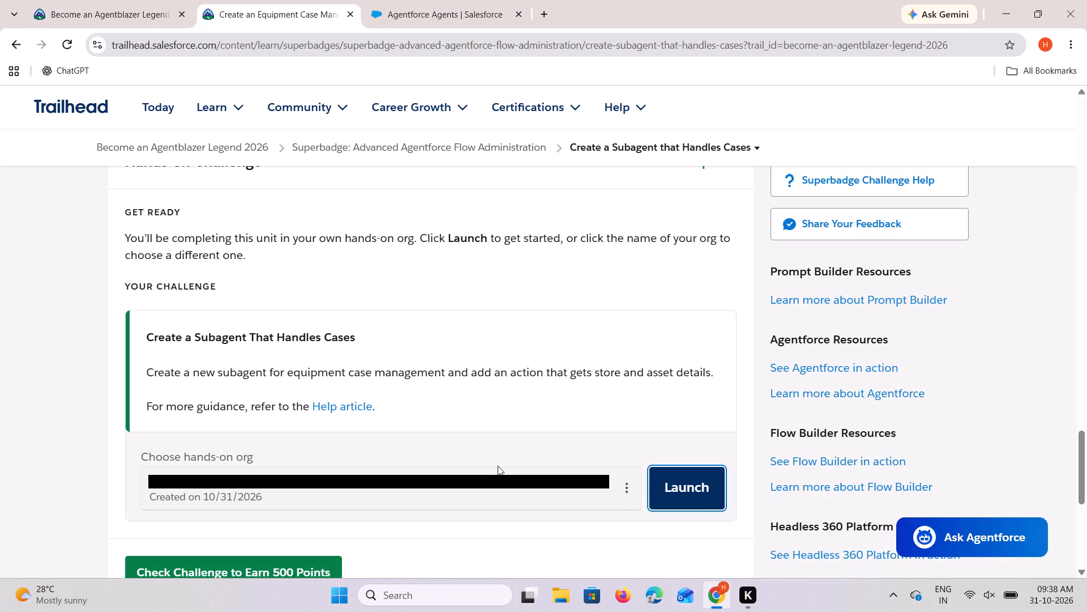
{"action": "scroll", "coordinate": [498, 466], "scroll_direction": "up", "scroll_amount": 1}
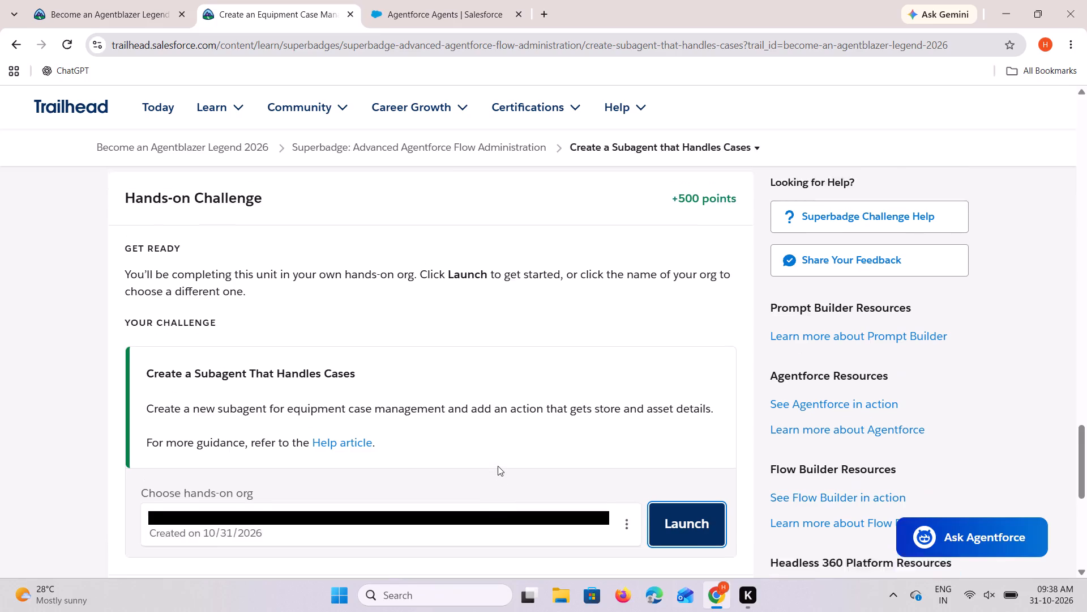
{"action": "scroll", "coordinate": [498, 466], "scroll_direction": "down", "scroll_amount": 1}
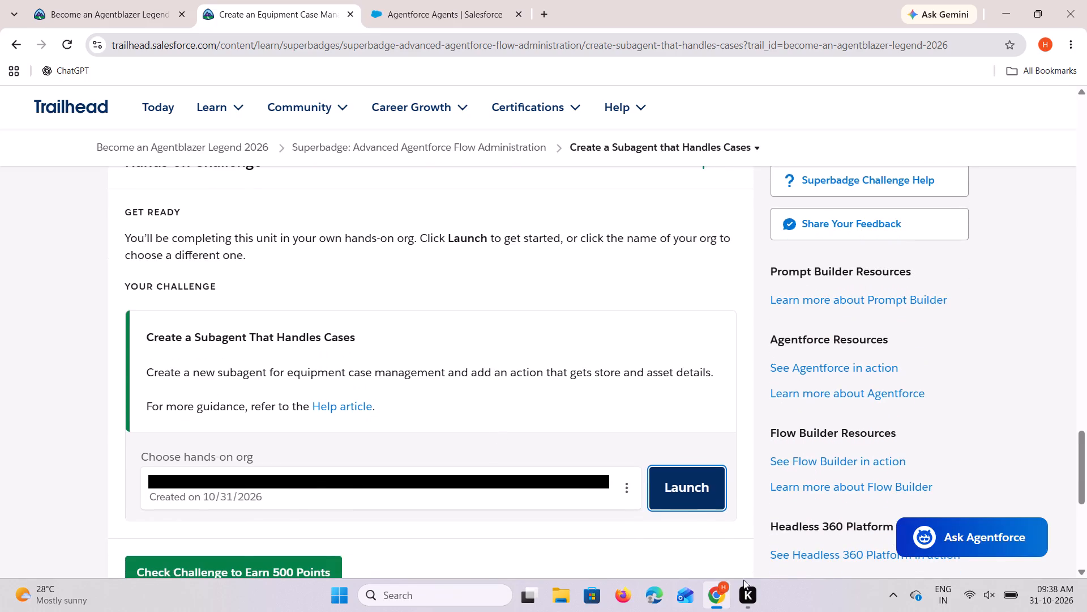
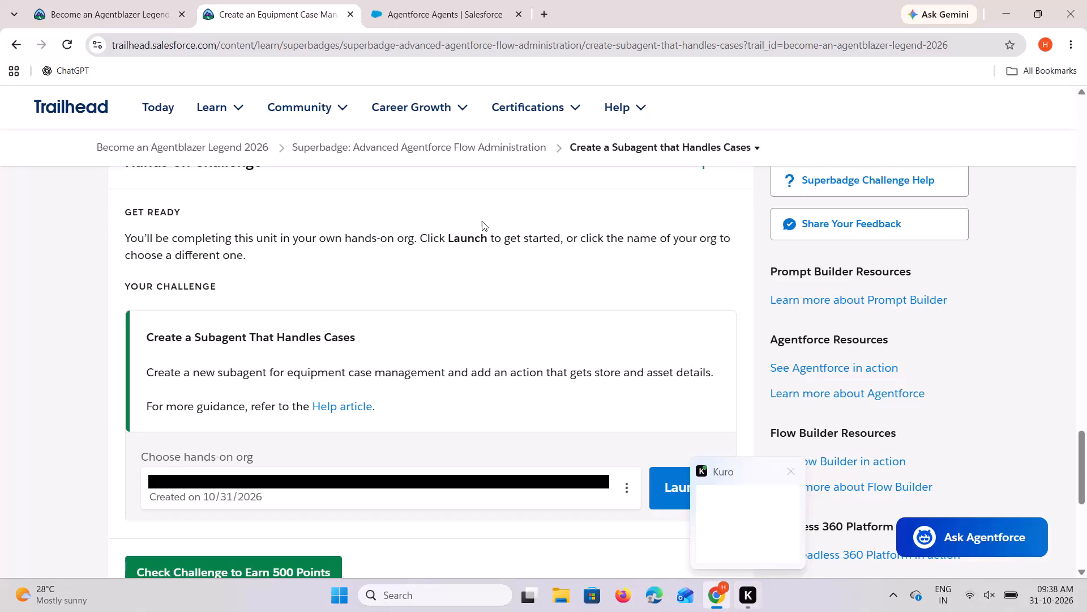
Check the Agentforce Agents page in the Salesforce org against the challenge and return to the Trailhead challenge page.
{"action": "left_click", "coordinate": [457, 0]}
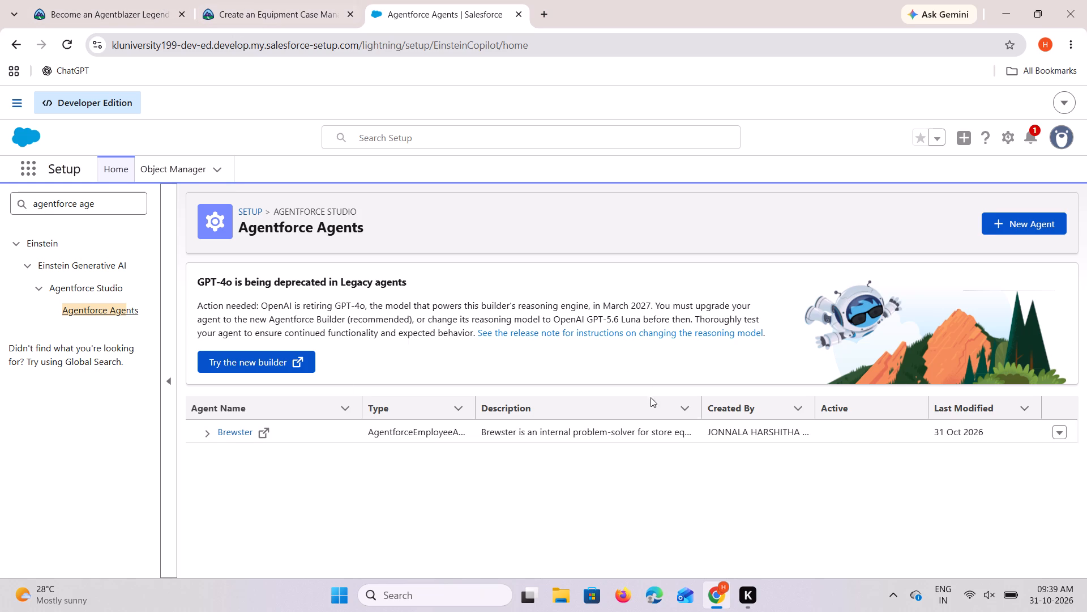
{"action": "left_click", "coordinate": [279, 0]}
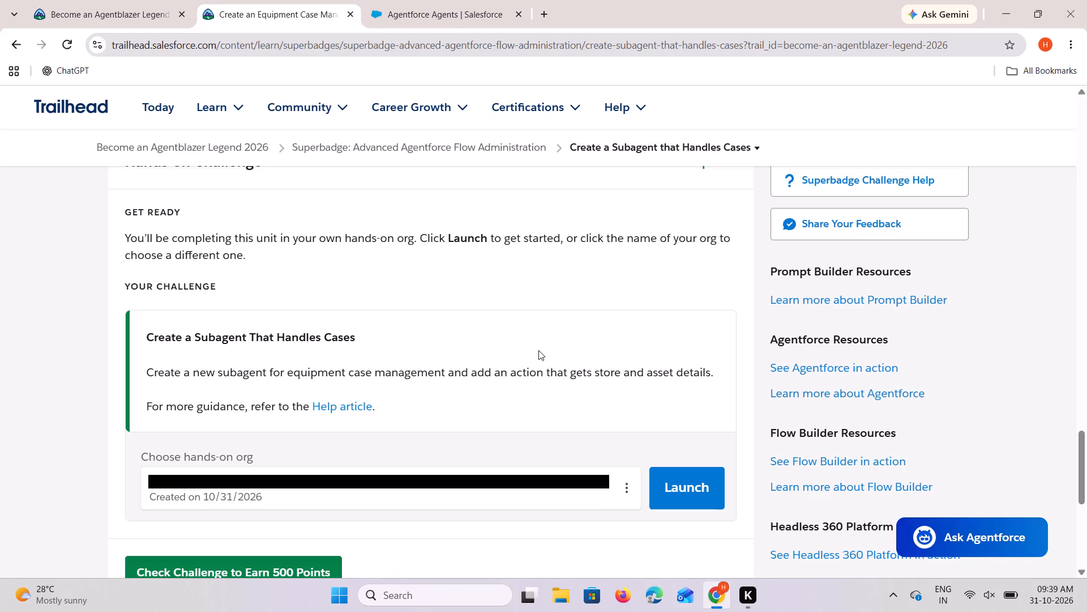
Review the Trailhead instructions for the Create a Subagent That Handles Cases hands-on challenge.
{"action": "scroll", "coordinate": [538, 350], "scroll_direction": "down", "scroll_amount": 1}
{"action": "scroll", "coordinate": [538, 350], "scroll_direction": "up", "scroll_amount": 1}
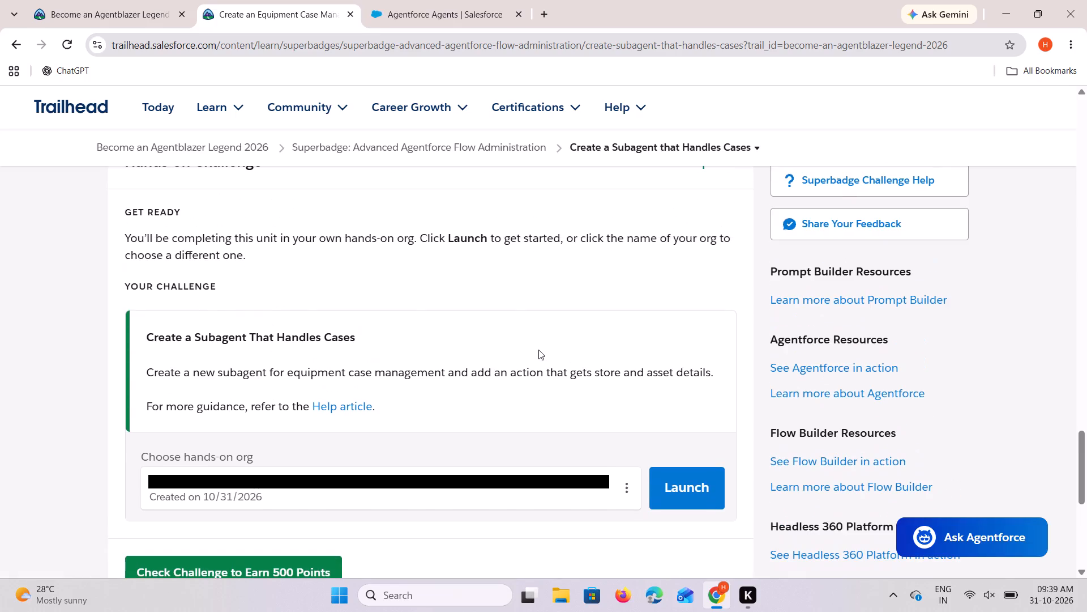
{"action": "scroll", "coordinate": [538, 350], "scroll_direction": "up", "scroll_amount": 3}
{"action": "scroll", "coordinate": [538, 350], "scroll_direction": "down", "scroll_amount": 2}
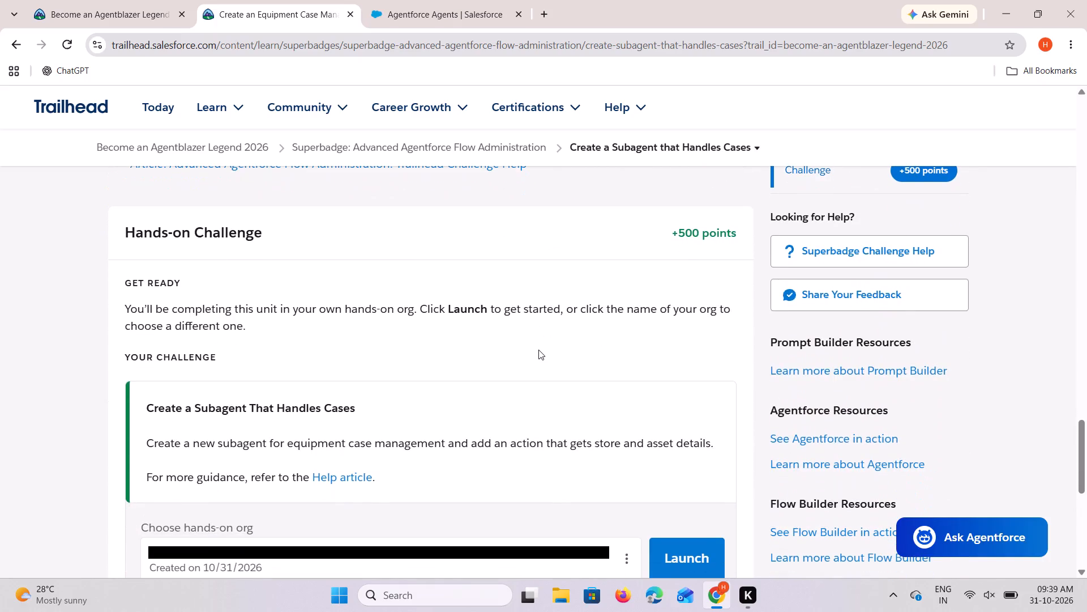
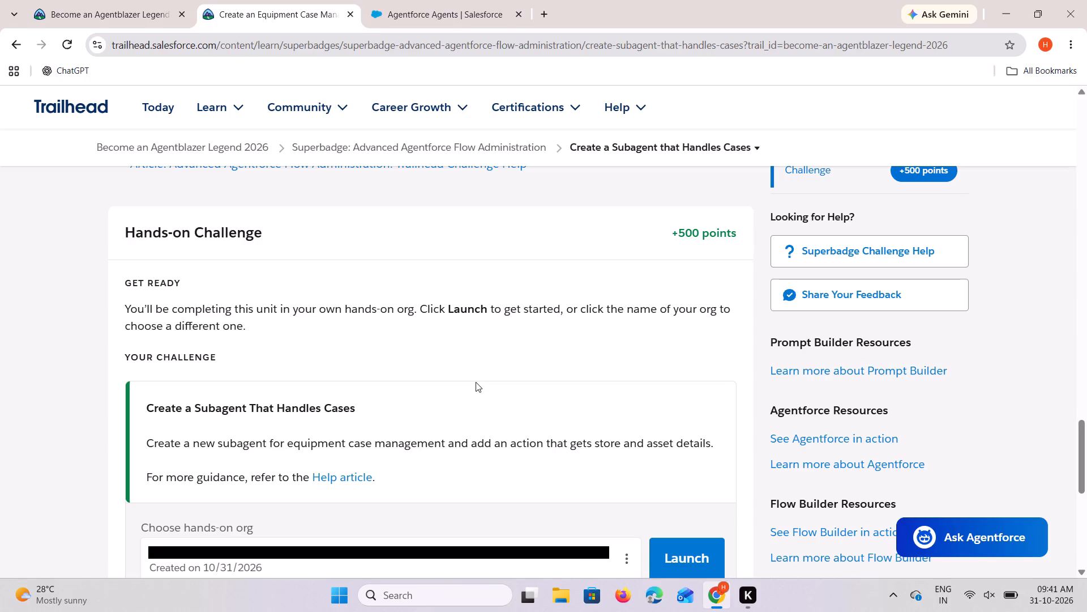
Check the Help article linked from the Create a Subagent That Handles Cases challenge, and close it.
{"action": "scroll", "coordinate": [475, 382], "scroll_direction": "down", "scroll_amount": 1}
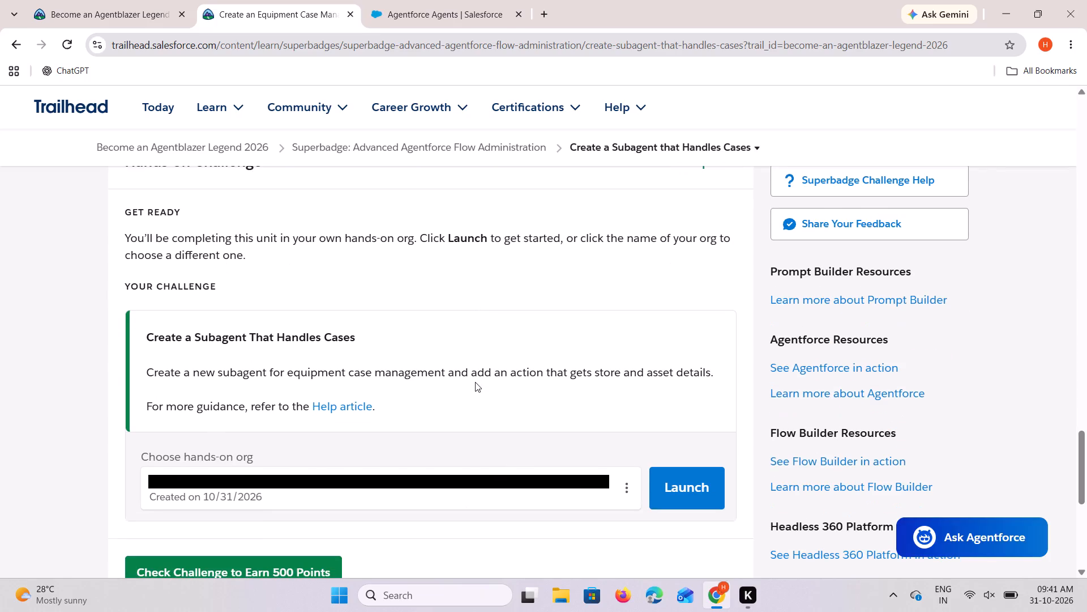
{"action": "right_click", "coordinate": [474, 381]}
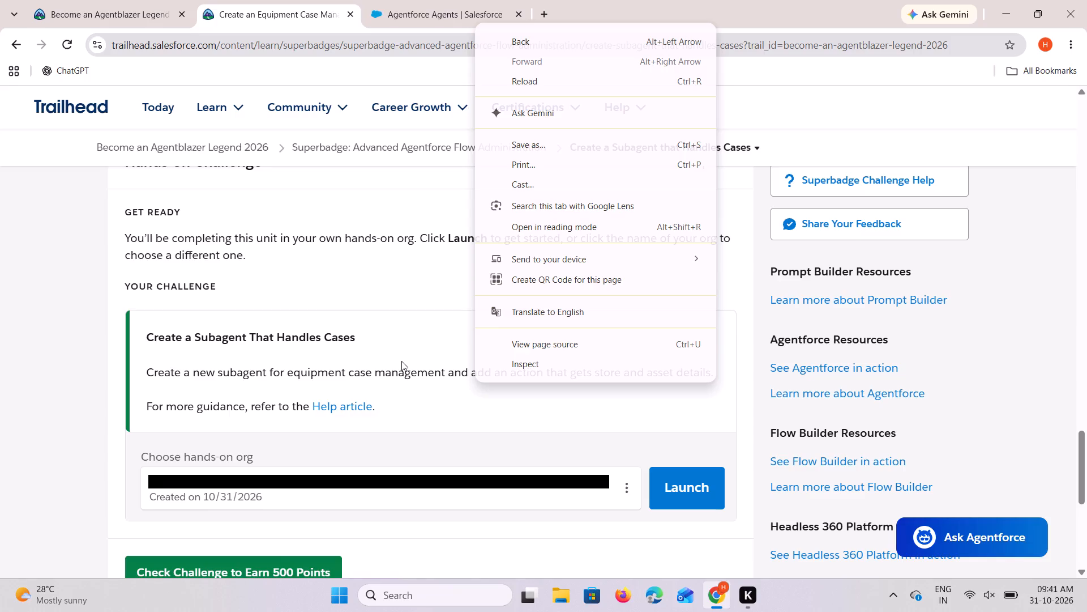
{"action": "left_click", "coordinate": [364, 411]}
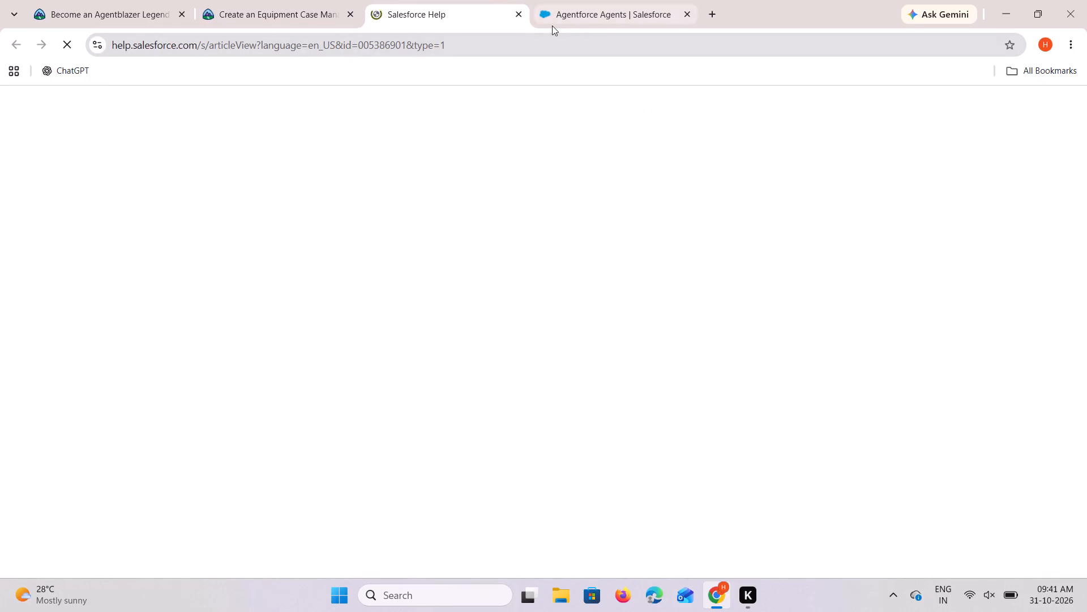
{"action": "left_click", "coordinate": [519, 16]}
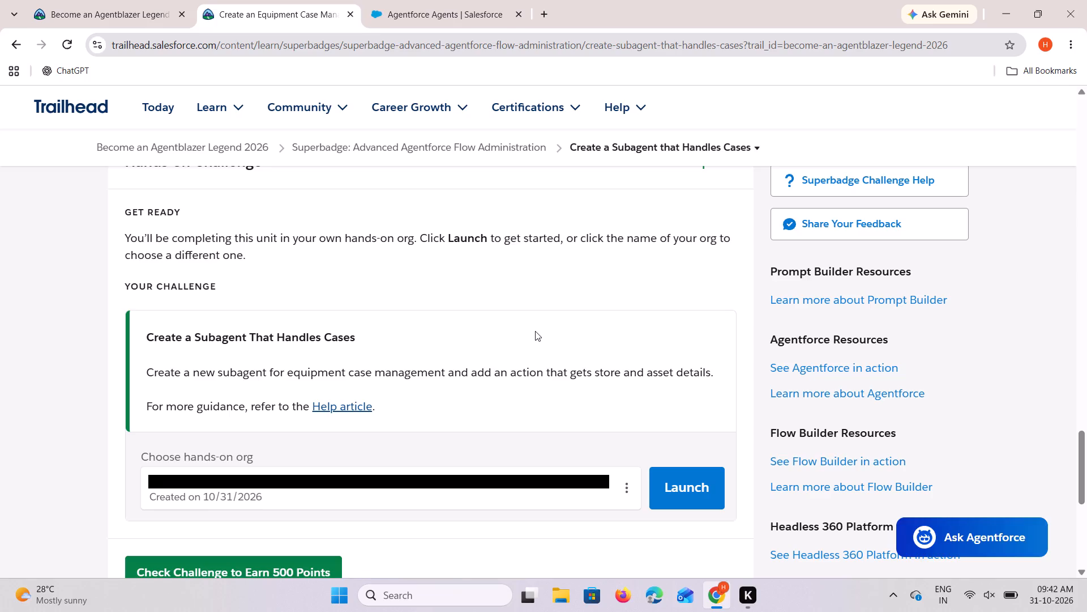
Review the challenge's requirements for the system configuration, the Equipment Case Management subagent and its action.
{"action": "scroll", "coordinate": [489, 390], "scroll_direction": "up", "scroll_amount": 6}
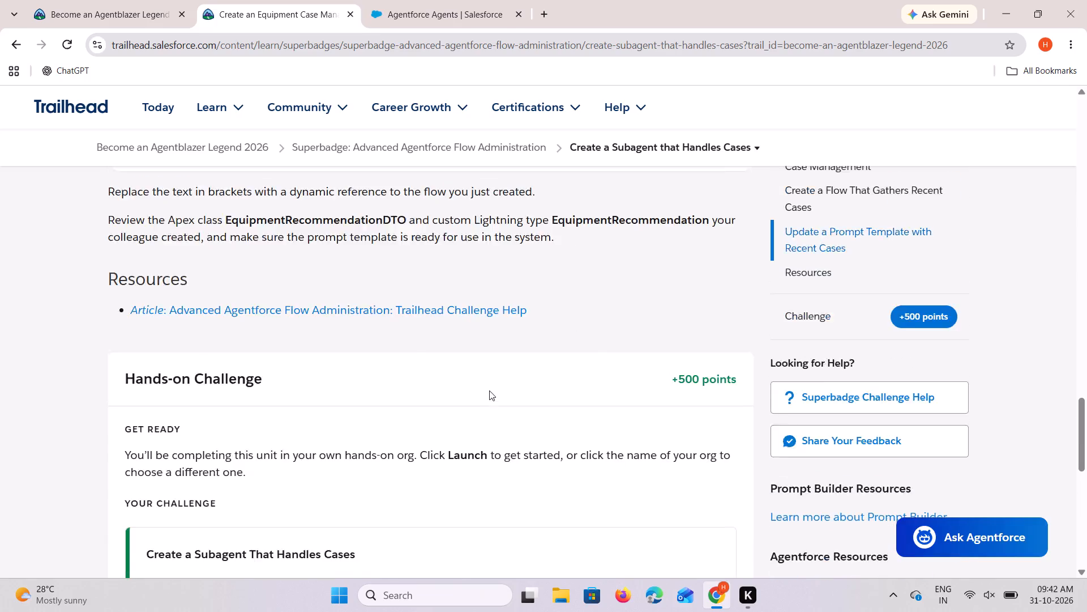
{"action": "left_click", "coordinate": [433, 0]}
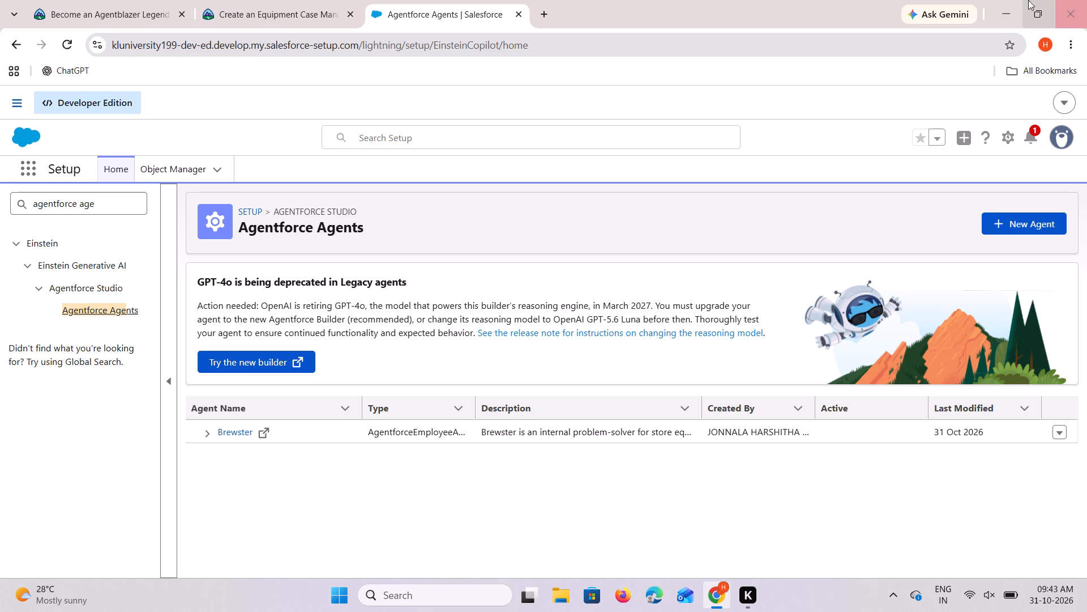
{"action": "left_click", "coordinate": [286, 0]}
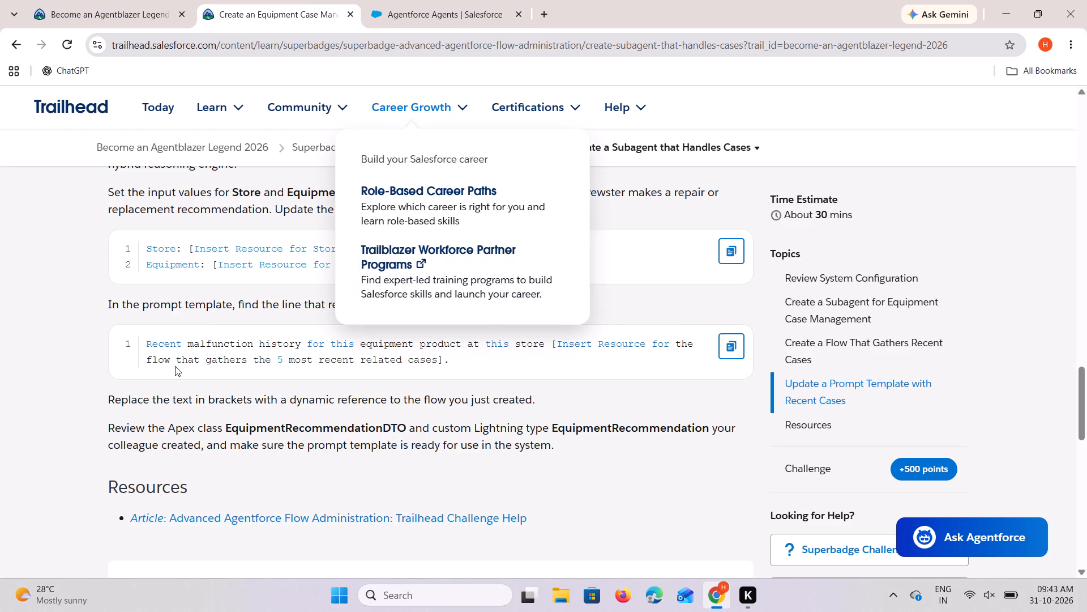
{"action": "scroll", "coordinate": [297, 372], "scroll_direction": "up", "scroll_amount": 20}
{"action": "scroll", "coordinate": [297, 372], "scroll_direction": "up", "scroll_amount": 13}
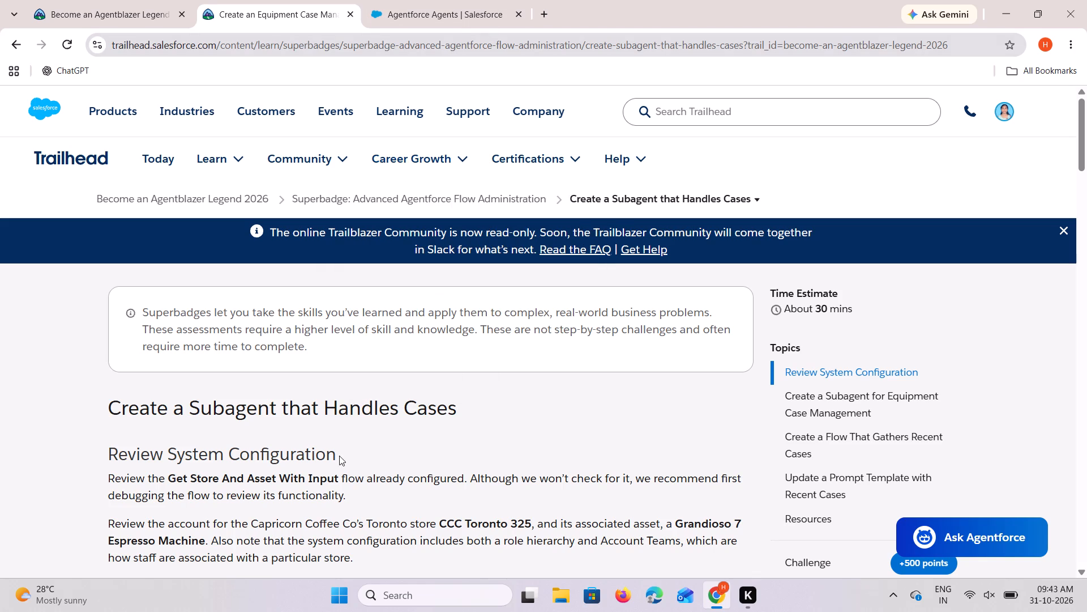
{"action": "scroll", "coordinate": [407, 393], "scroll_direction": "down", "scroll_amount": 6}
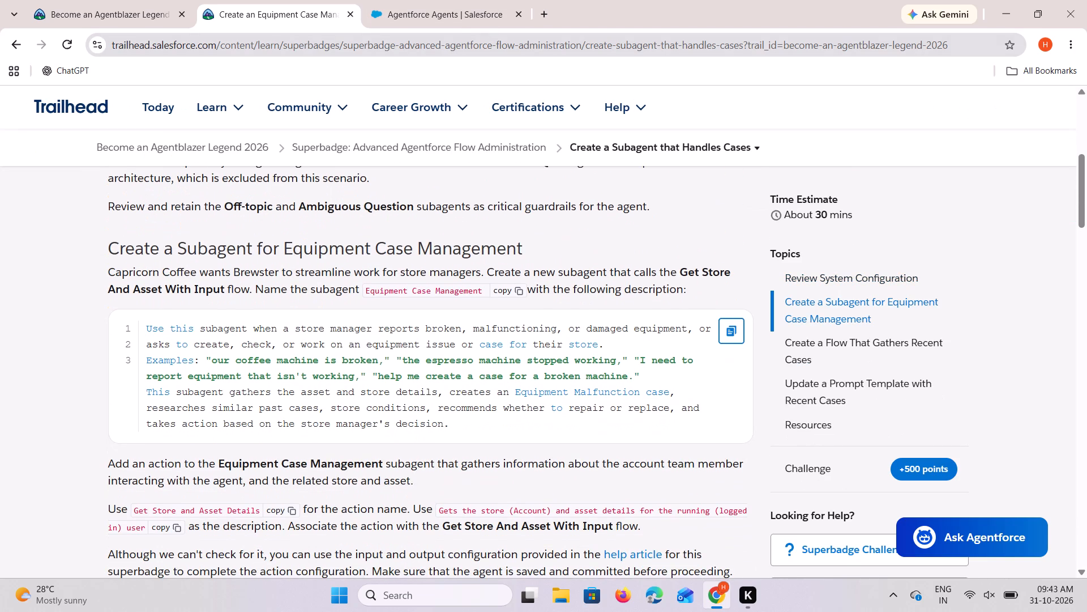
{"action": "scroll", "coordinate": [407, 393], "scroll_direction": "down", "scroll_amount": 2}
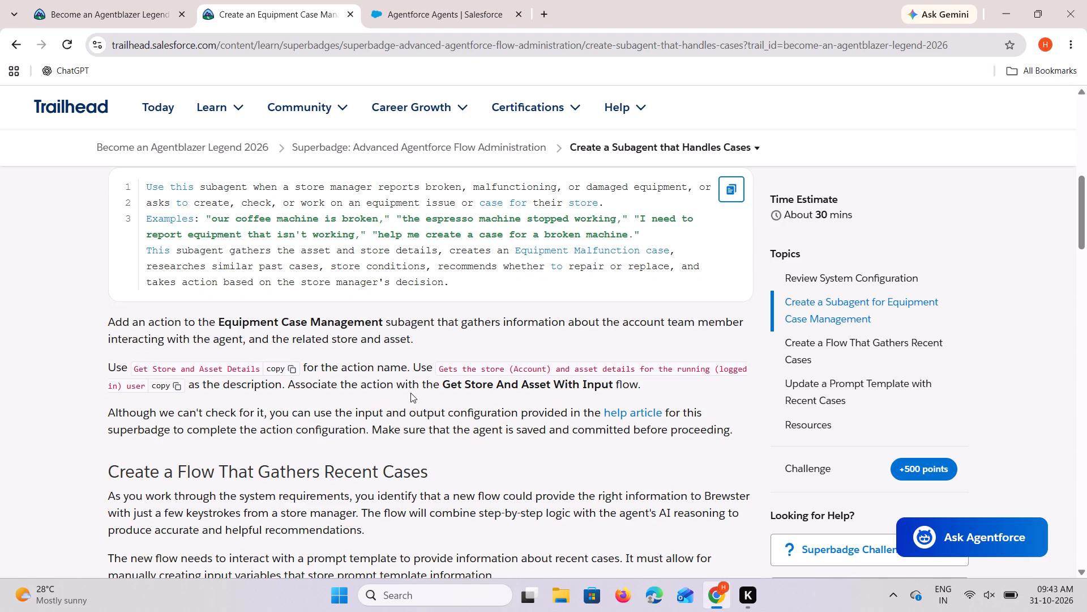
{"action": "scroll", "coordinate": [410, 393], "scroll_direction": "down", "scroll_amount": 2}
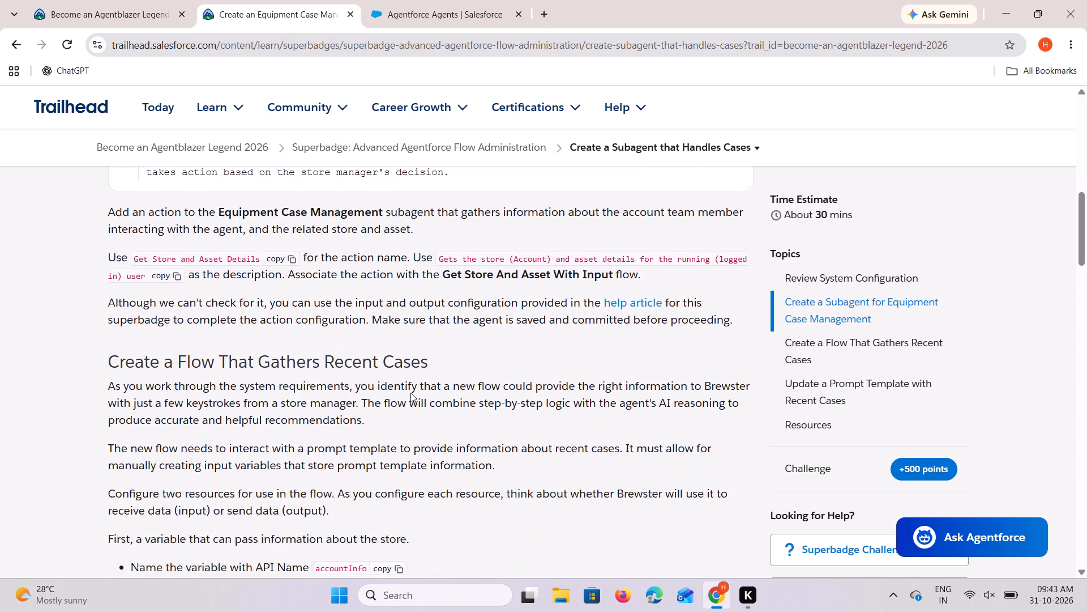
{"action": "scroll", "coordinate": [410, 393], "scroll_direction": "up", "scroll_amount": 7}
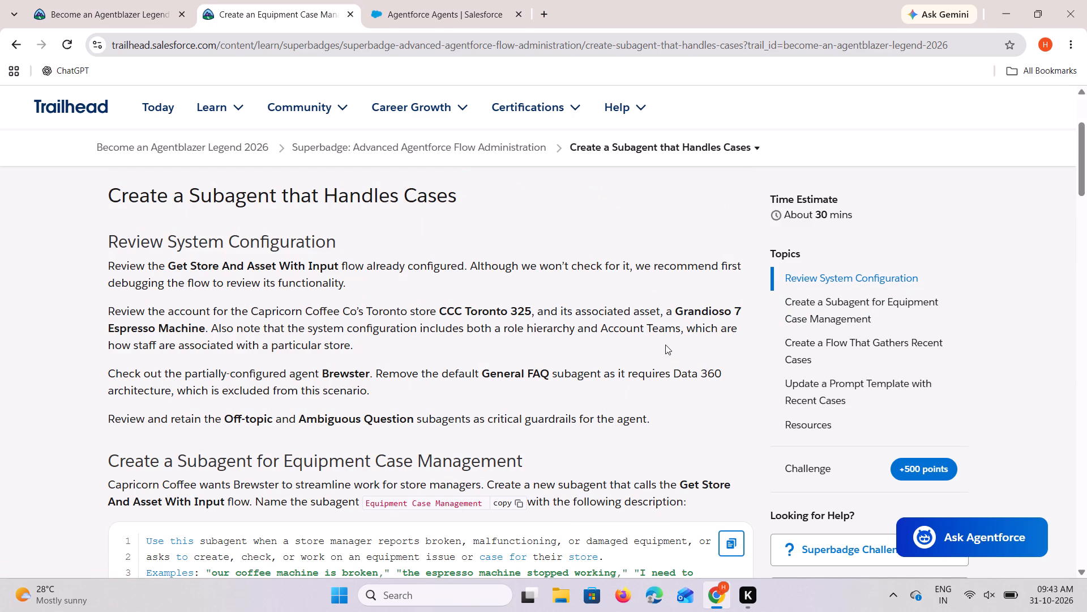
{"action": "scroll", "coordinate": [417, 335], "scroll_direction": "down", "scroll_amount": 3}
{"action": "scroll", "coordinate": [417, 337], "scroll_direction": "up", "scroll_amount": 10}
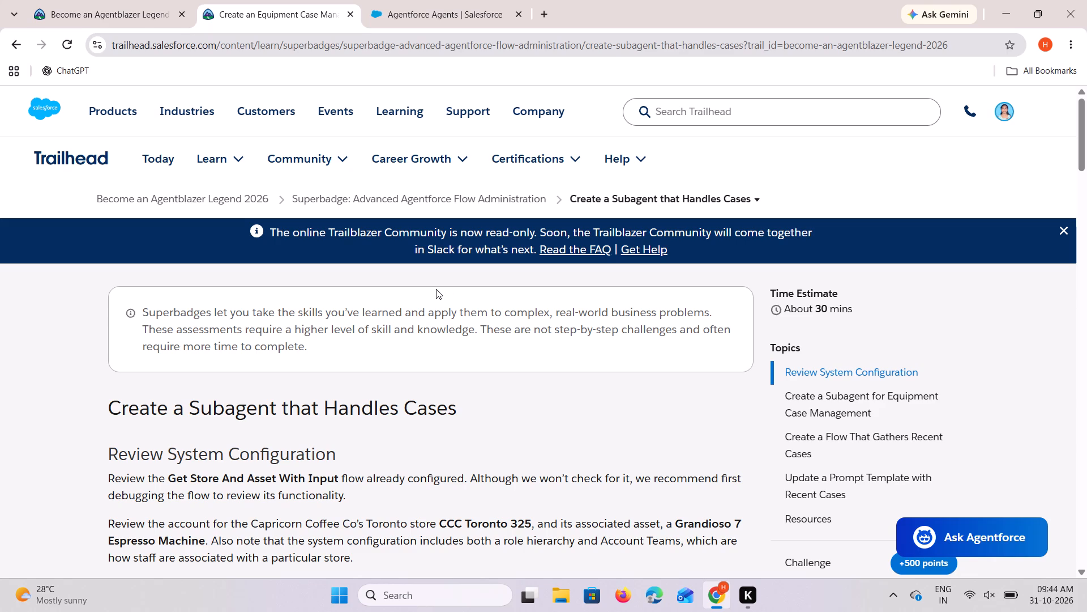
{"action": "scroll", "coordinate": [436, 289], "scroll_direction": "up", "scroll_amount": 3}
{"action": "scroll", "coordinate": [436, 289], "scroll_direction": "down", "scroll_amount": 1}
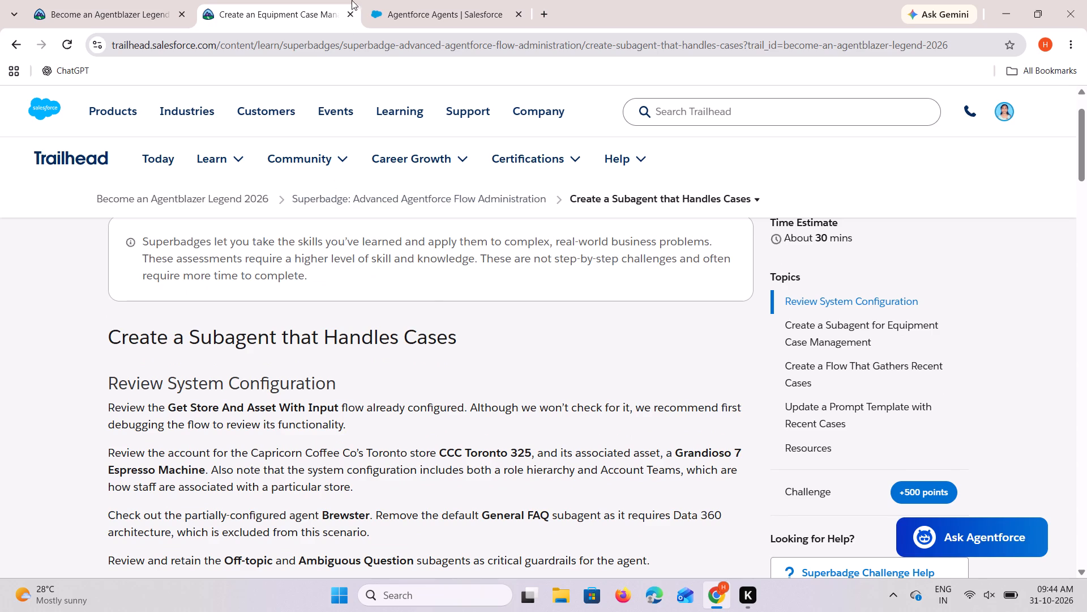
Open the Brewster agent from the org's Agentforce Agents and delete its General FAQ subagent.
{"action": "left_click", "coordinate": [391, 1]}
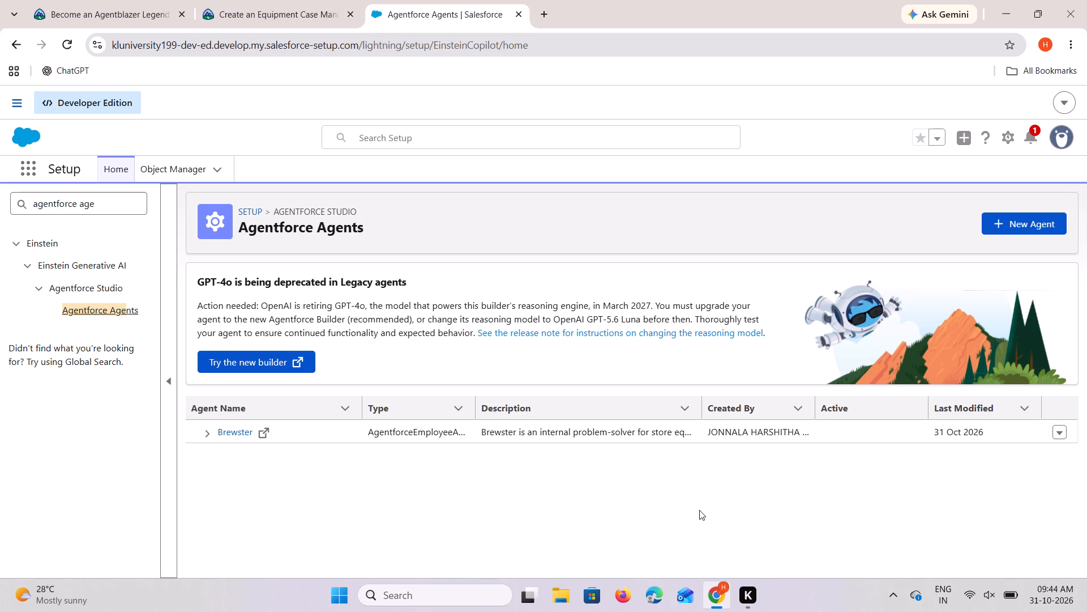
{"action": "left_click", "coordinate": [239, 432]}
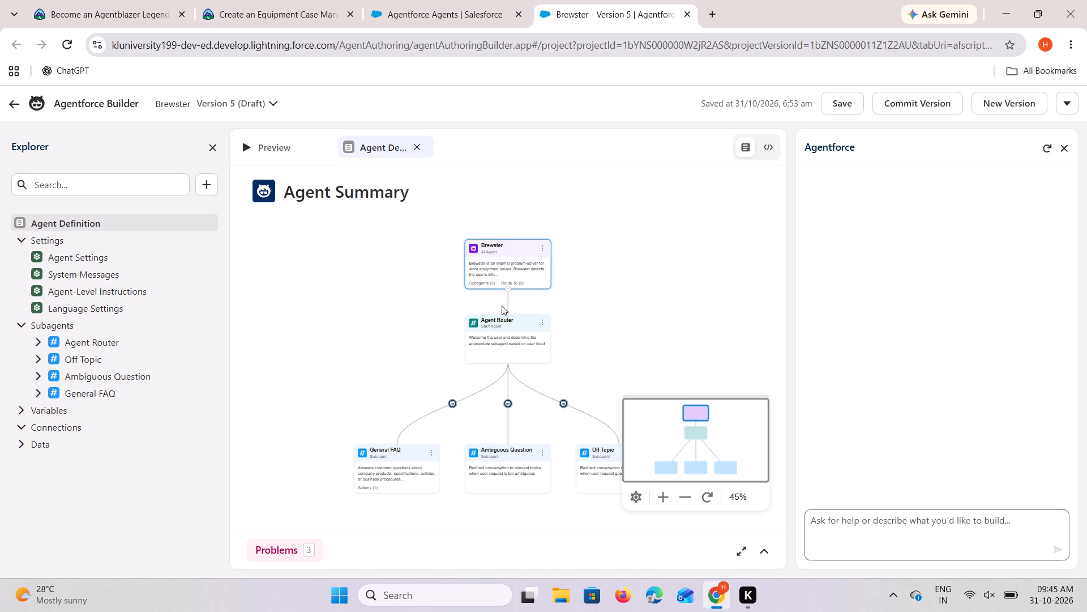
{"action": "left_click", "coordinate": [76, 397]}
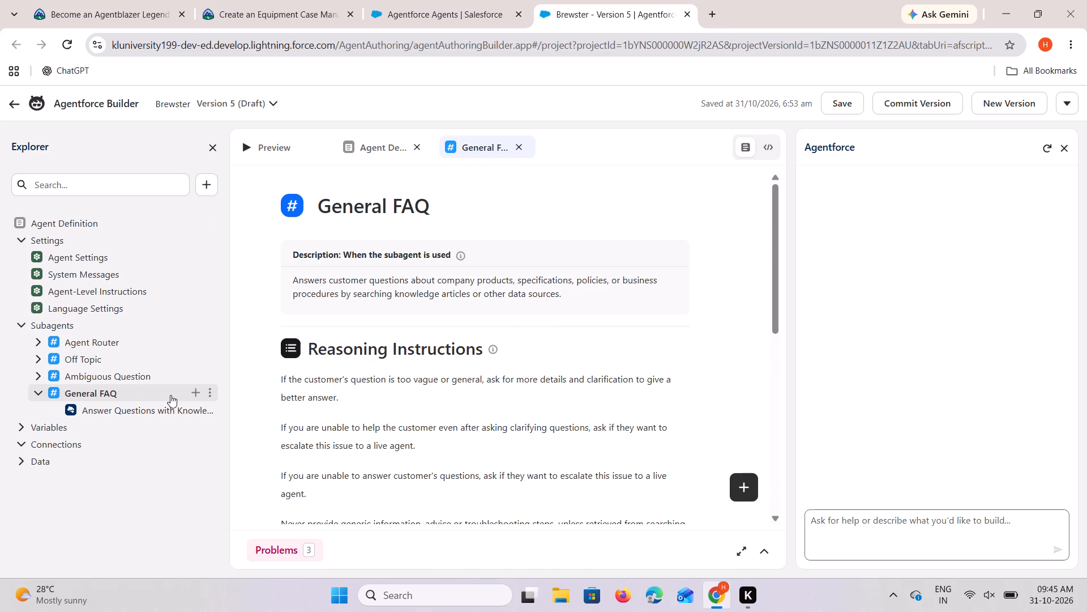
{"action": "left_click", "coordinate": [212, 392]}
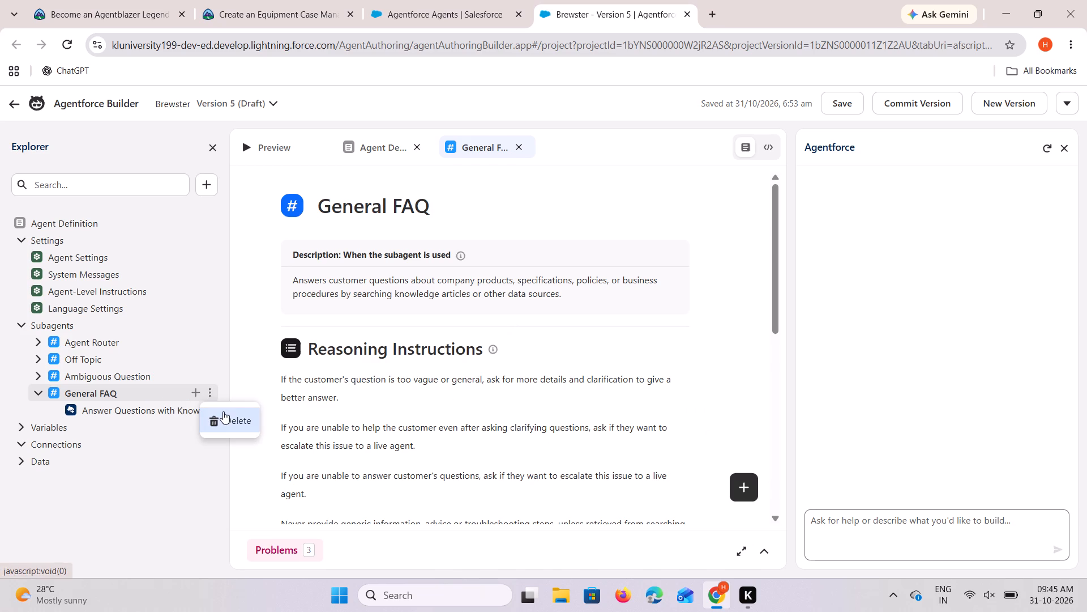
{"action": "left_click", "coordinate": [223, 411]}
{"action": "left_click", "coordinate": [791, 381]}
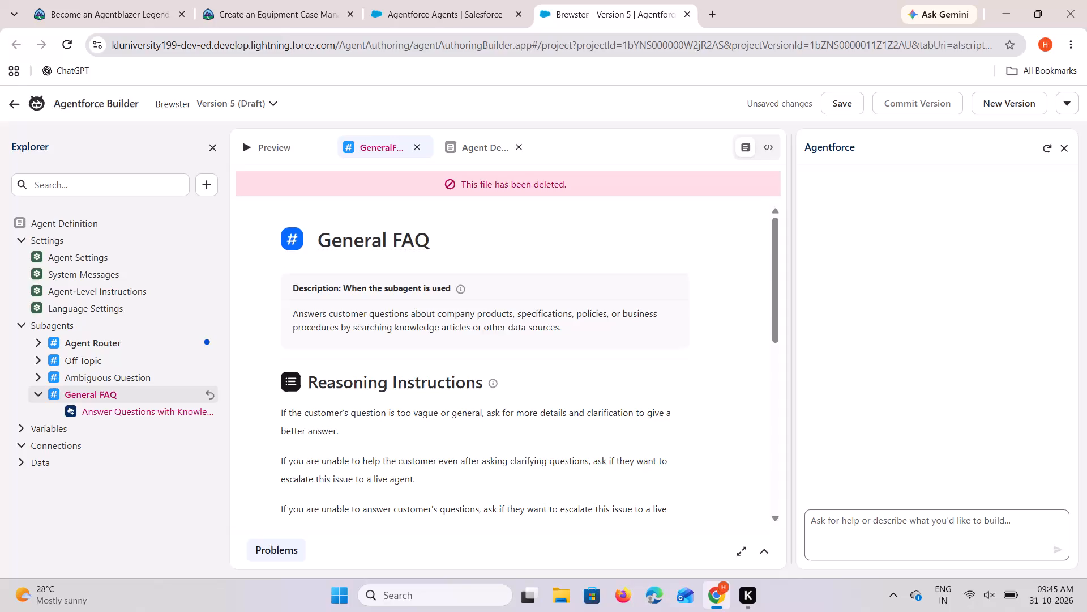
Start a new subagent in Brewster and name it Equipment Case Management, copying the name from the Trailhead instructions.
{"action": "left_click", "coordinate": [208, 323]}
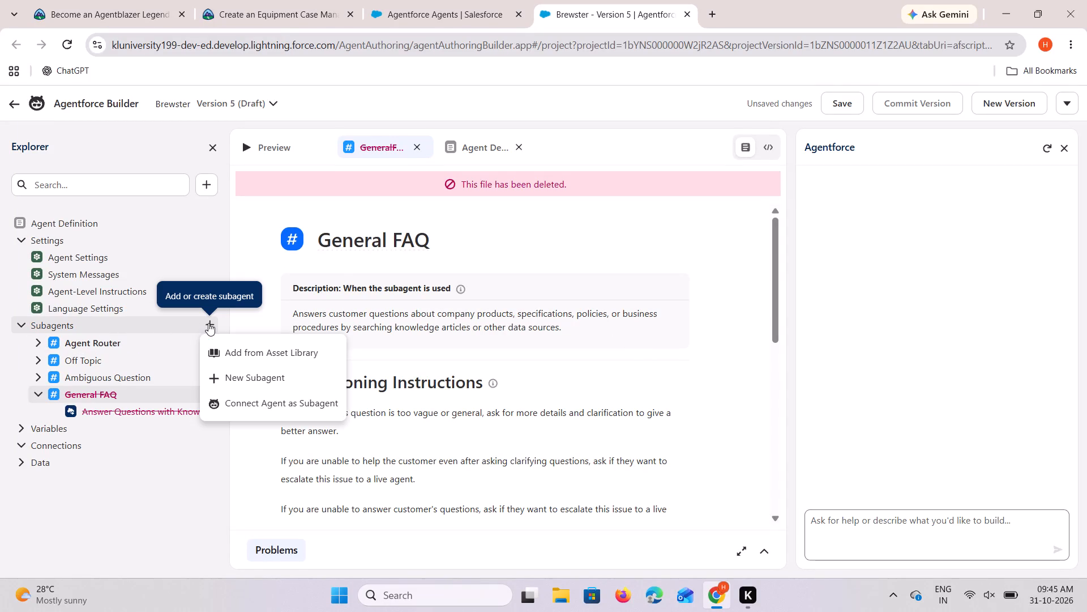
{"action": "left_click", "coordinate": [237, 383]}
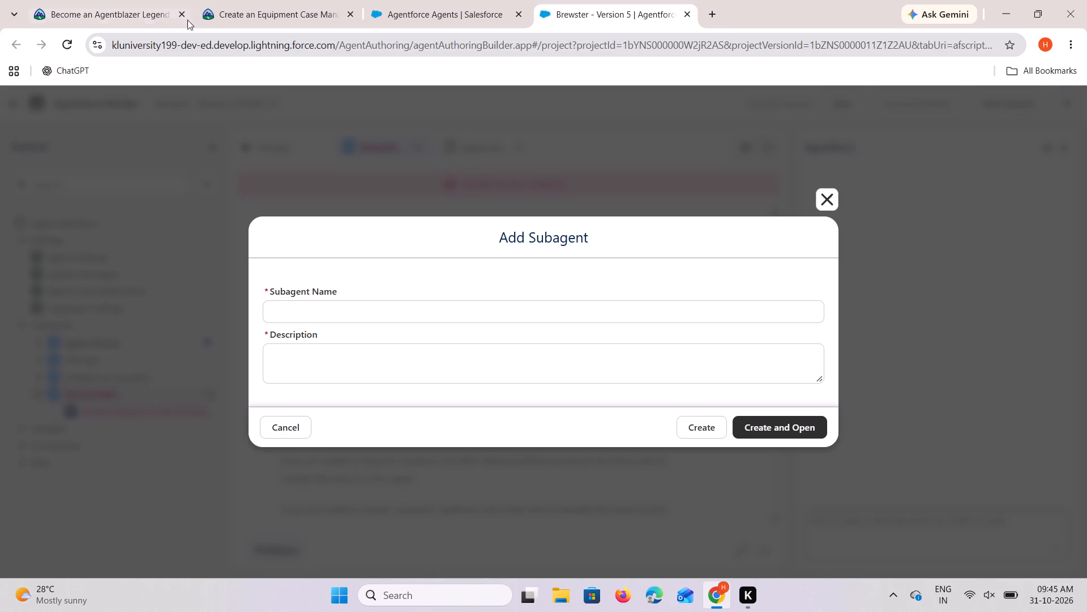
{"action": "left_click", "coordinate": [282, 0]}
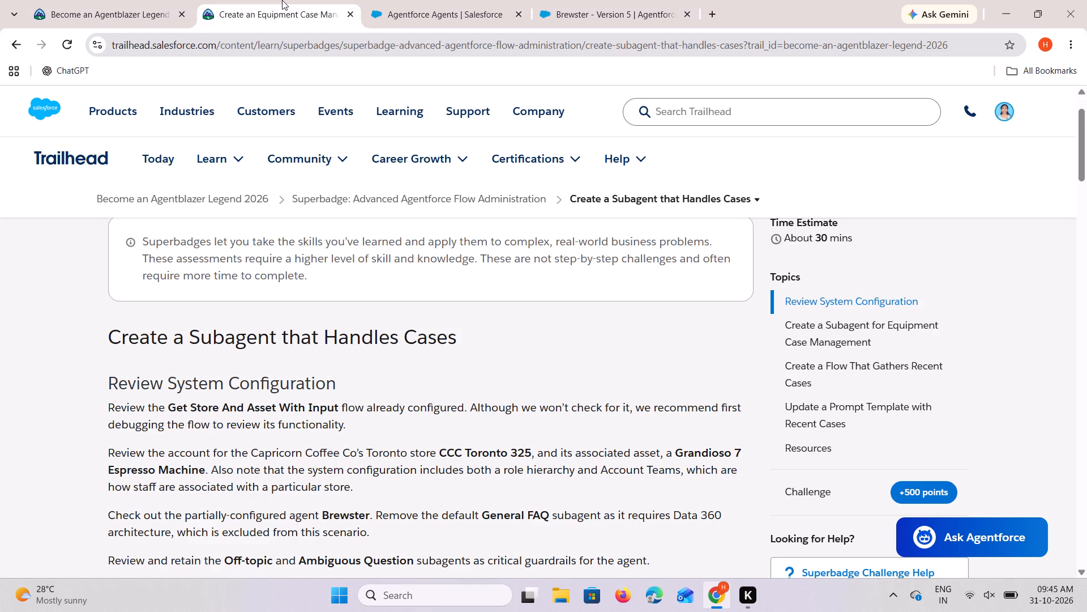
{"action": "scroll", "coordinate": [290, 99], "scroll_direction": "down", "scroll_amount": 1}
{"action": "scroll", "coordinate": [344, 250], "scroll_direction": "down", "scroll_amount": 3}
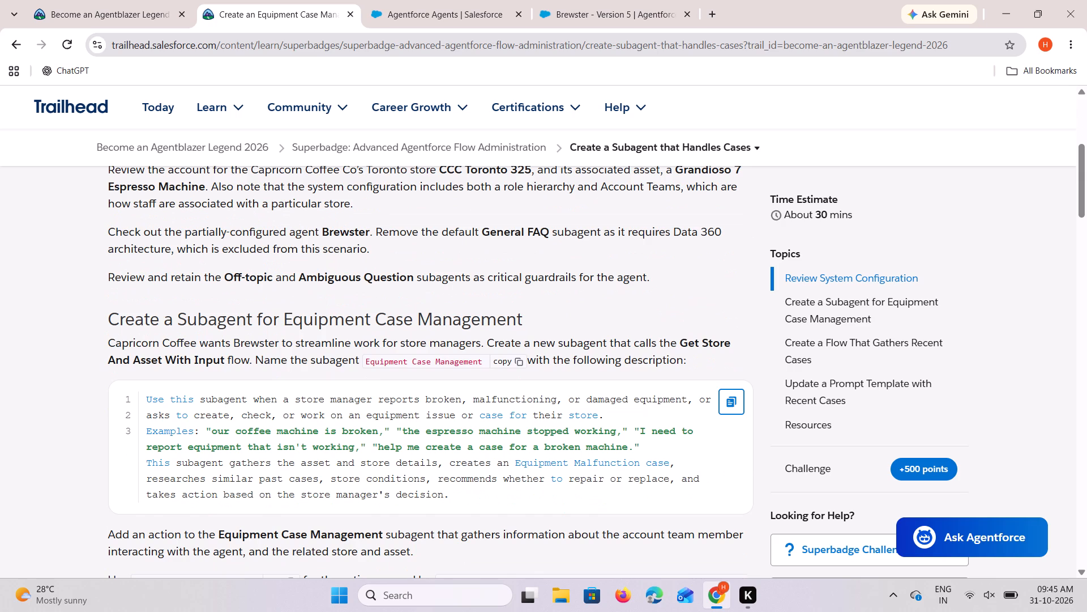
{"action": "left_click", "coordinate": [508, 361]}
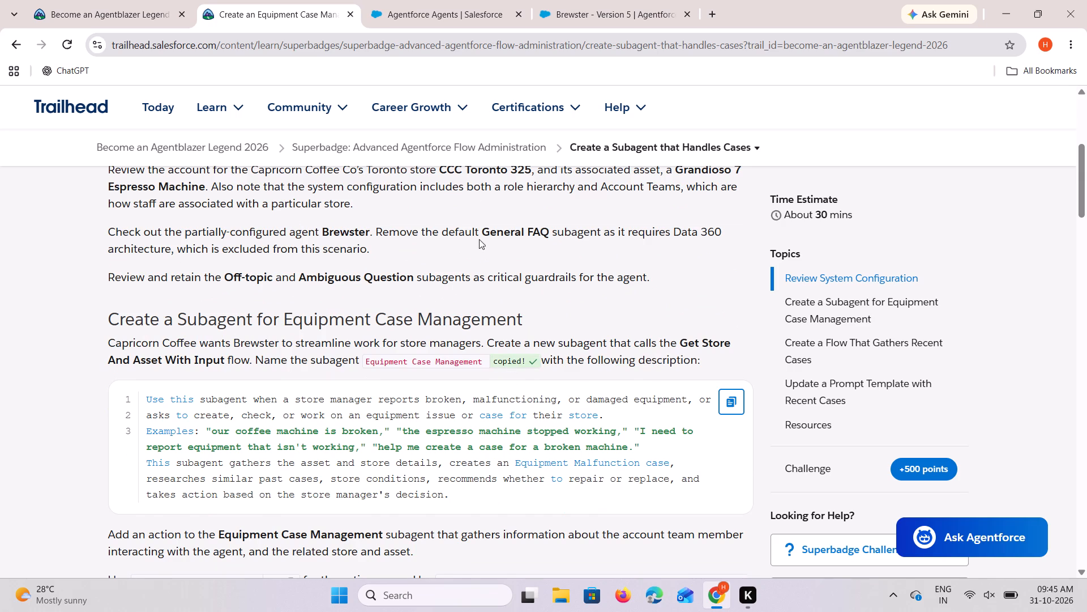
{"action": "left_click", "coordinate": [445, 11]}
{"action": "left_click_drag", "start_coordinate": [580, 12], "coordinate": [512, 10]}
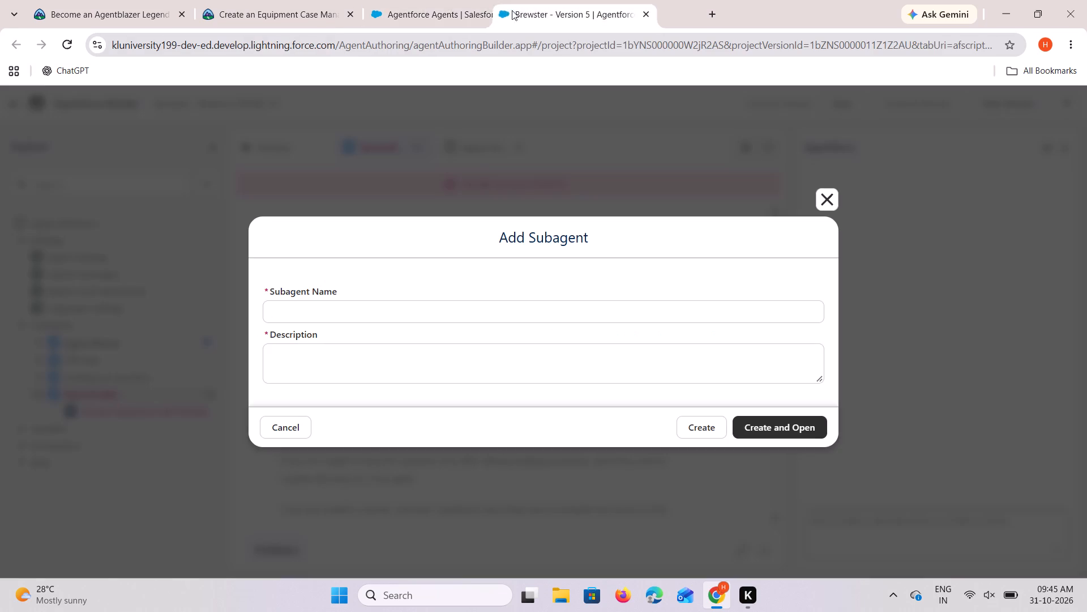
{"action": "left_click_drag", "start_coordinate": [512, 10], "coordinate": [448, 5]}
{"action": "right_click", "coordinate": [315, 309]}
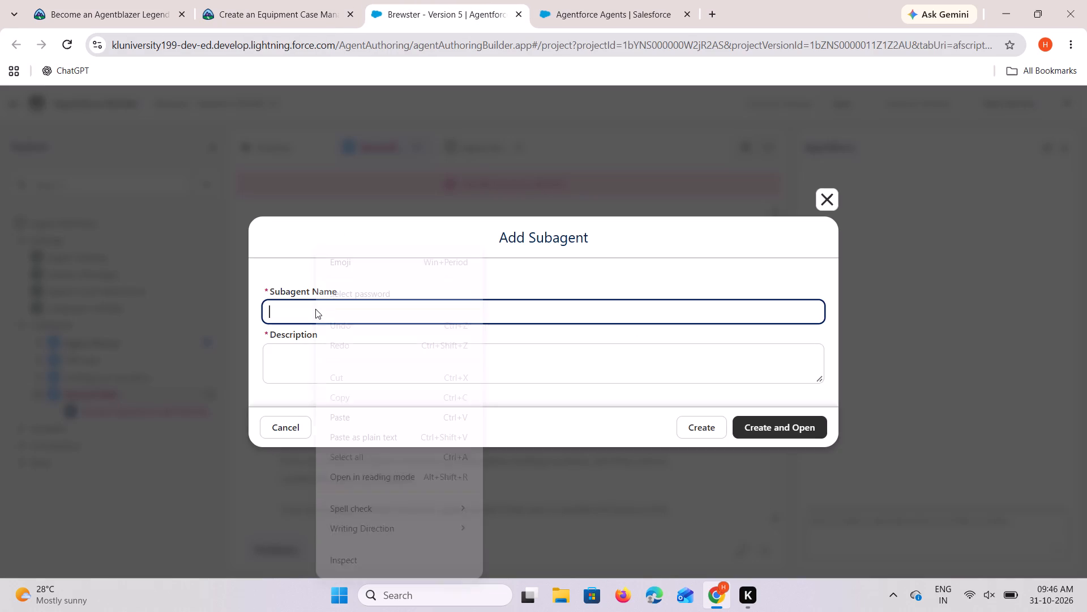
{"action": "left_click", "coordinate": [352, 414]}
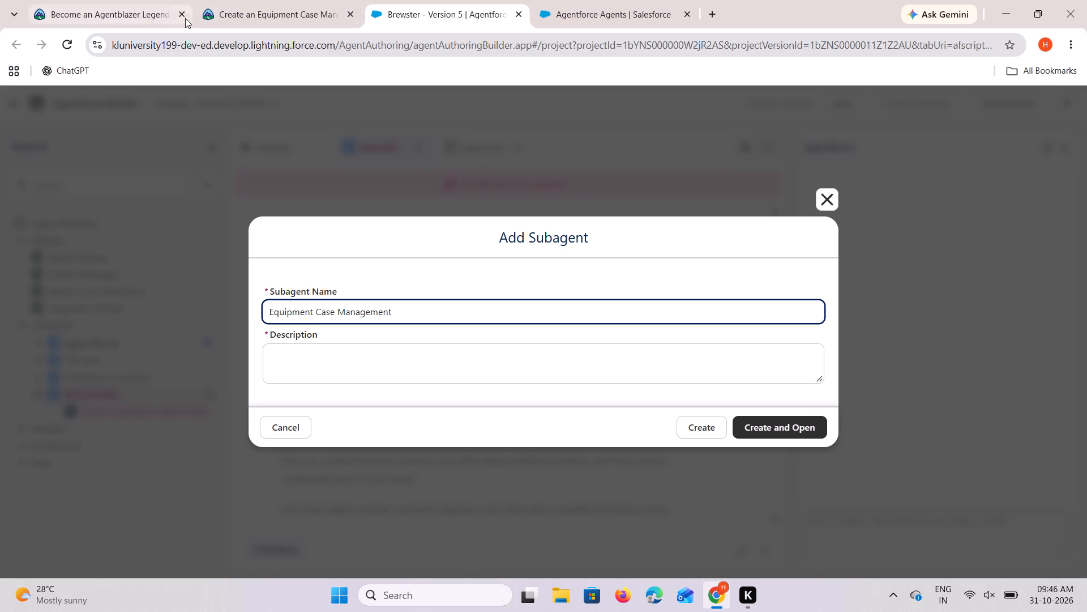
Fill the subagent's description with the text copied from the Trailhead instructions, and create and open the subagent.
{"action": "left_click", "coordinate": [298, 2]}
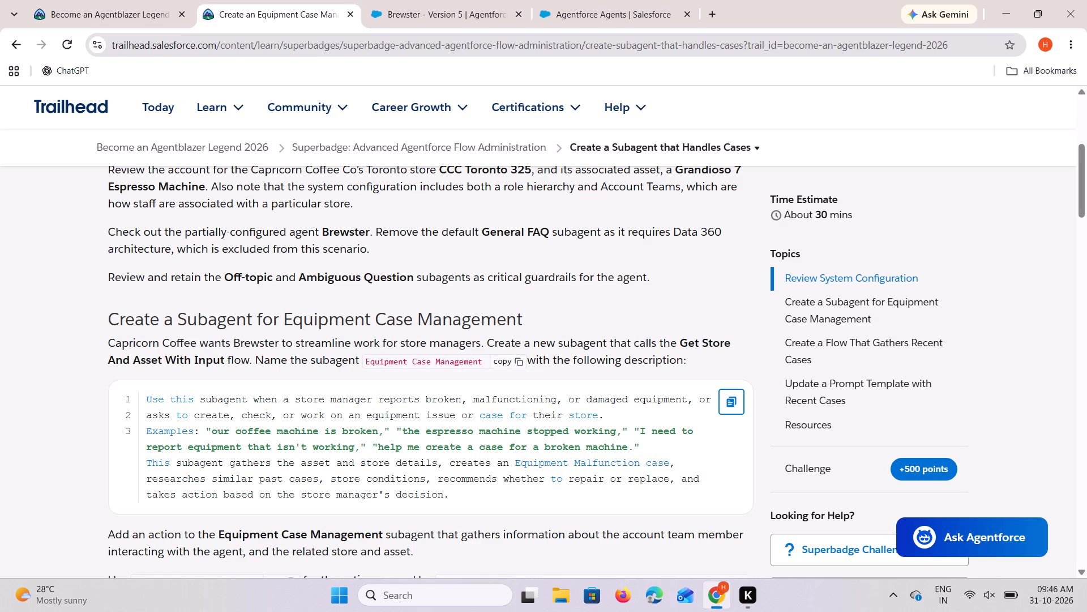
{"action": "left_click", "coordinate": [733, 404]}
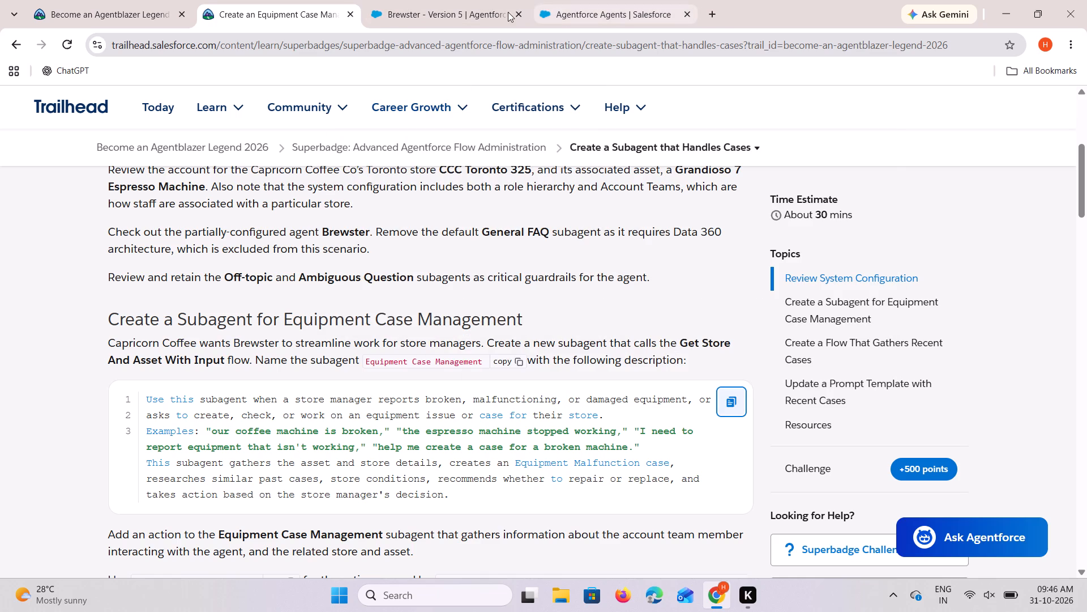
{"action": "left_click", "coordinate": [468, 8]}
{"action": "right_click", "coordinate": [363, 369]}
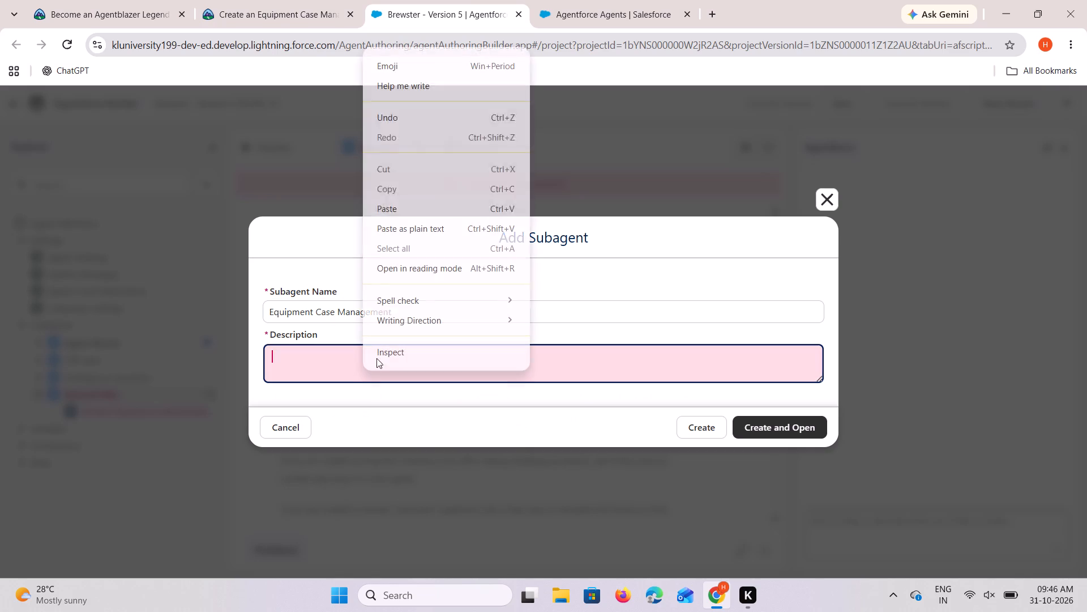
{"action": "left_click", "coordinate": [416, 201]}
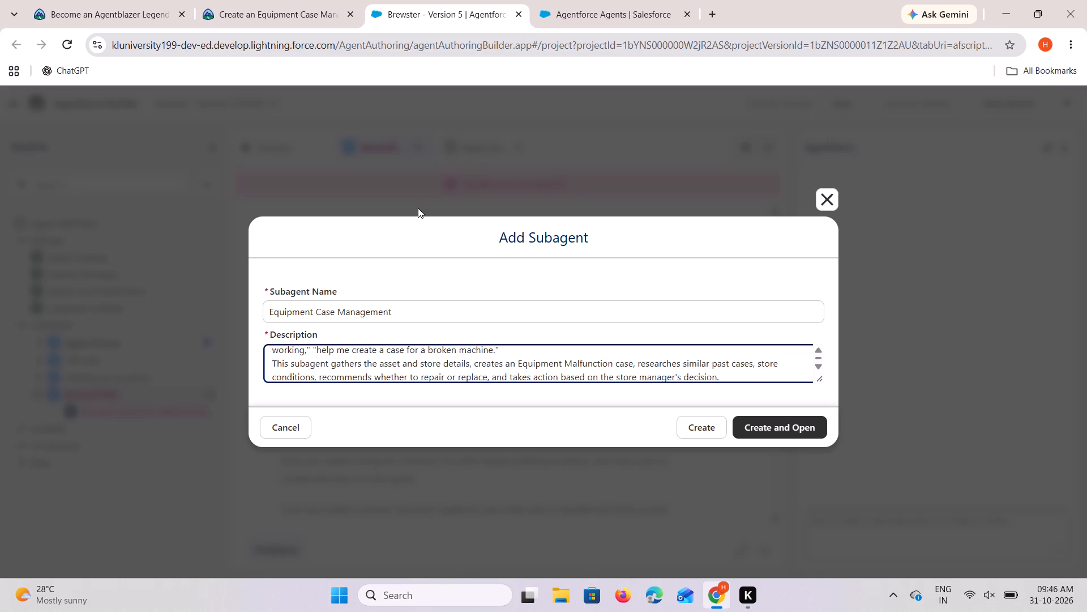
{"action": "scroll", "coordinate": [418, 208], "scroll_direction": "down", "scroll_amount": 2}
{"action": "left_click", "coordinate": [794, 428]}
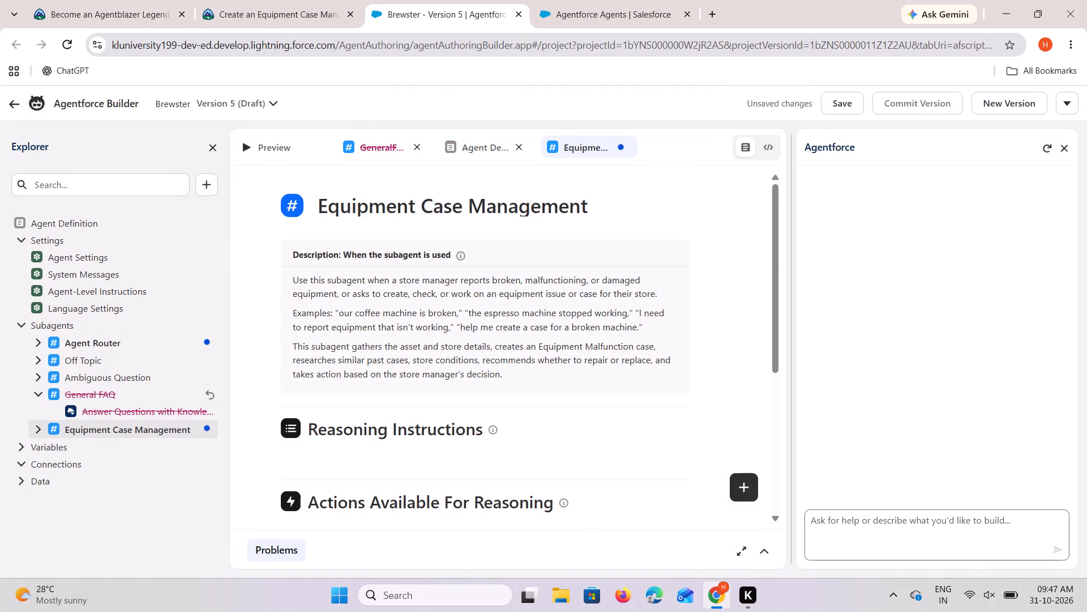
Start a new action for the Equipment Case Management subagent and name it Get Store and Asset Details, copying the name from the Trailhead instructions.
{"action": "scroll", "coordinate": [541, 441], "scroll_direction": "down", "scroll_amount": 3}
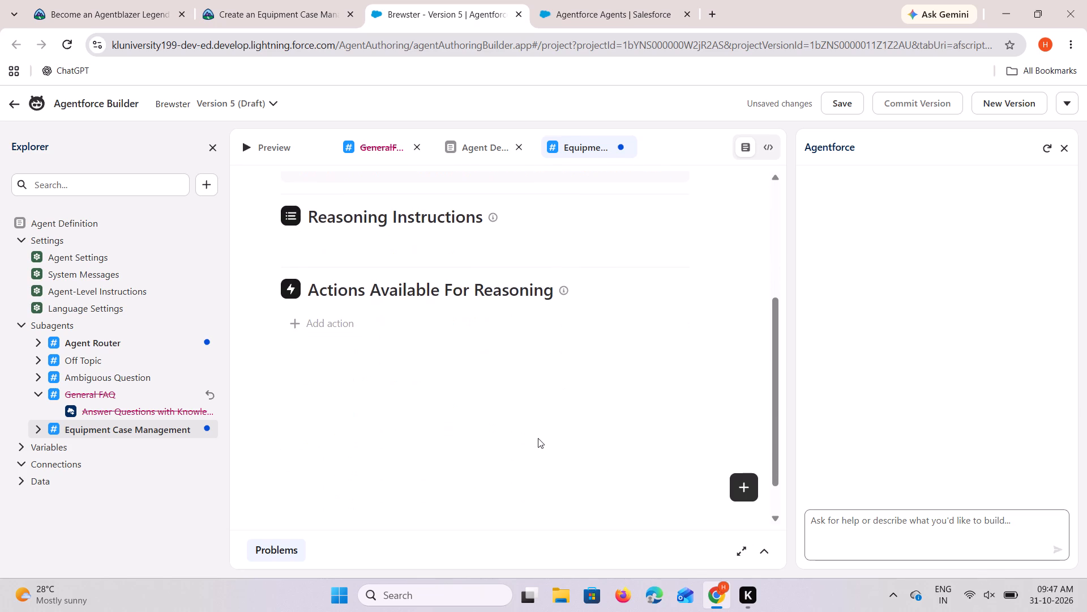
{"action": "left_click", "coordinate": [336, 329]}
{"action": "left_click", "coordinate": [358, 388]}
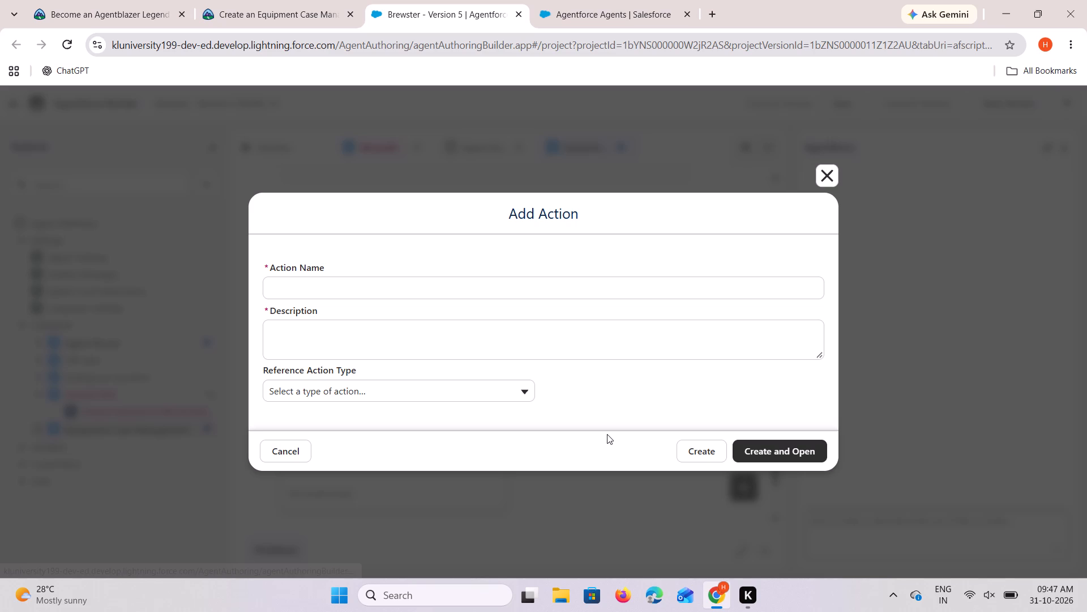
{"action": "left_click", "coordinate": [298, 0]}
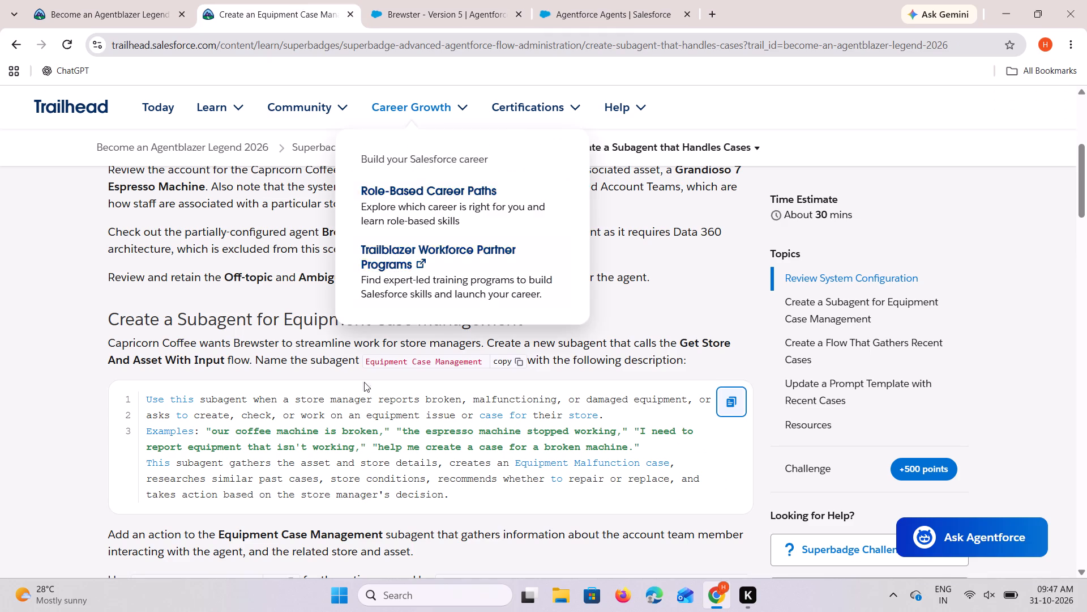
{"action": "scroll", "coordinate": [412, 422], "scroll_direction": "down", "scroll_amount": 2}
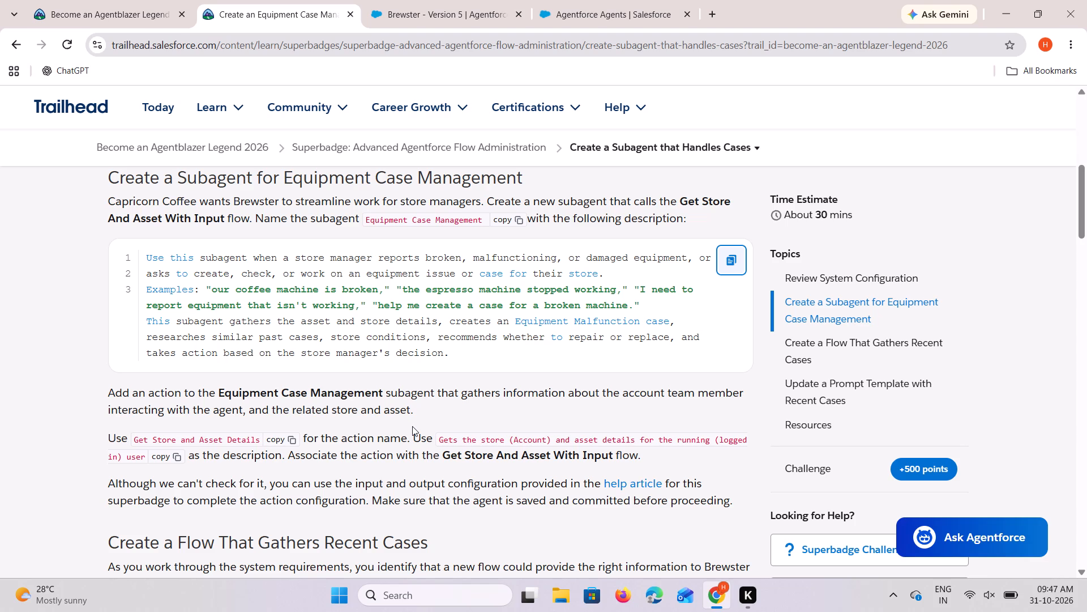
{"action": "left_click", "coordinate": [291, 440]}
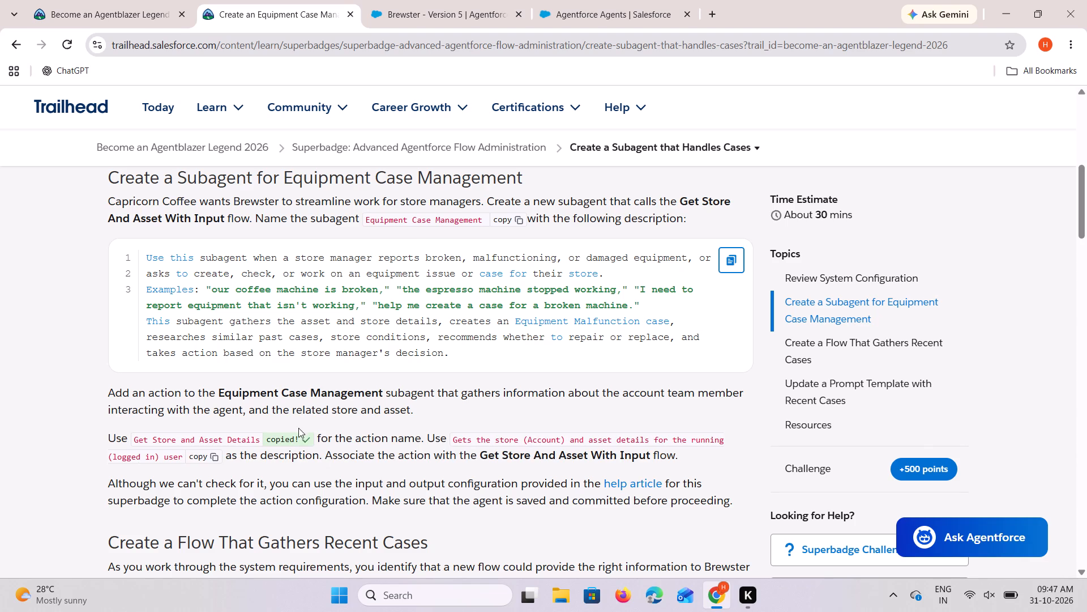
{"action": "left_click", "coordinate": [464, 0]}
{"action": "right_click", "coordinate": [352, 291]}
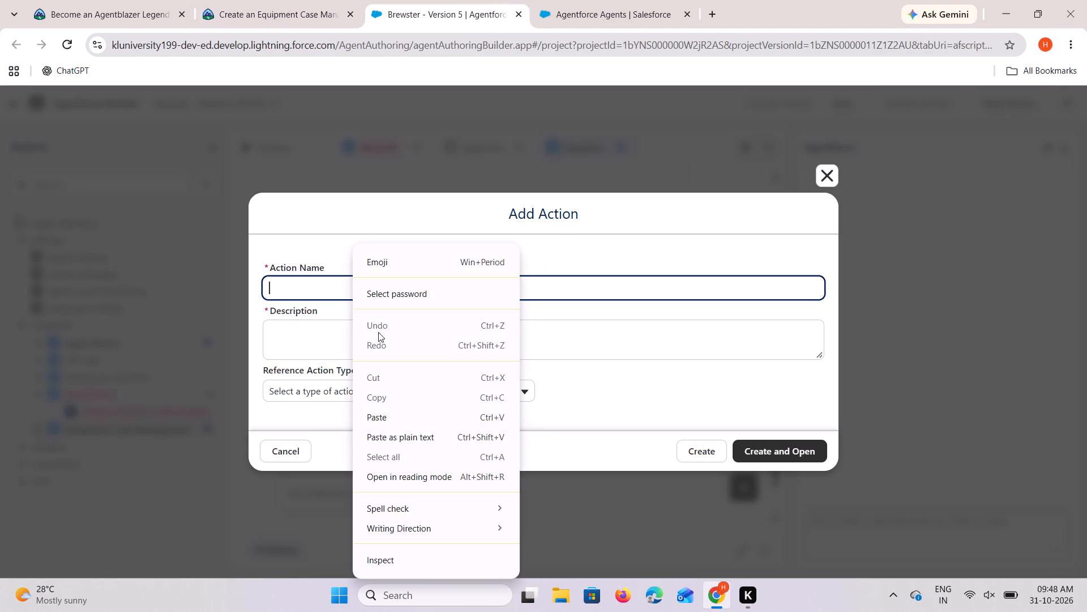
{"action": "left_click", "coordinate": [382, 413]}
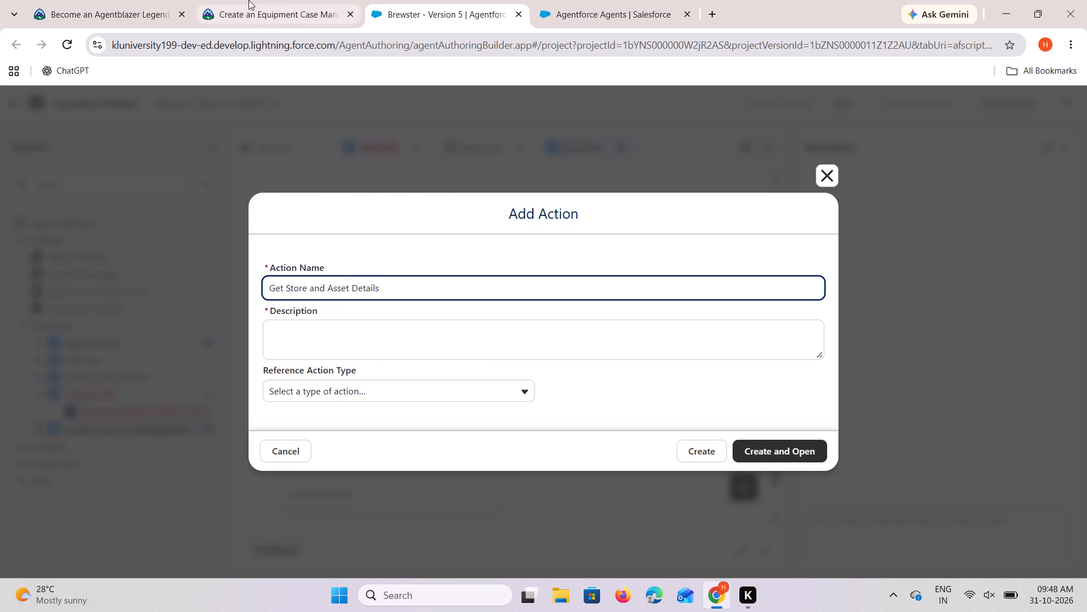
Fill the action's description with "Gets the store (Account) and asset details for the running (logged in) user", copied from the Trailhead instructions.
{"action": "left_click", "coordinate": [249, 0]}
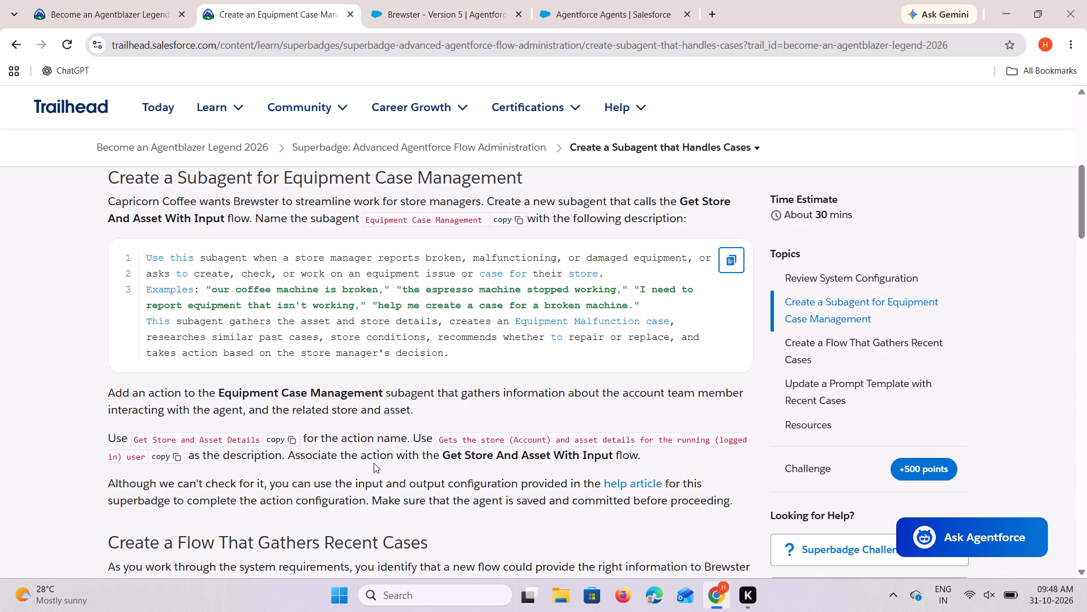
{"action": "left_click", "coordinate": [166, 453]}
{"action": "left_click", "coordinate": [456, 0]}
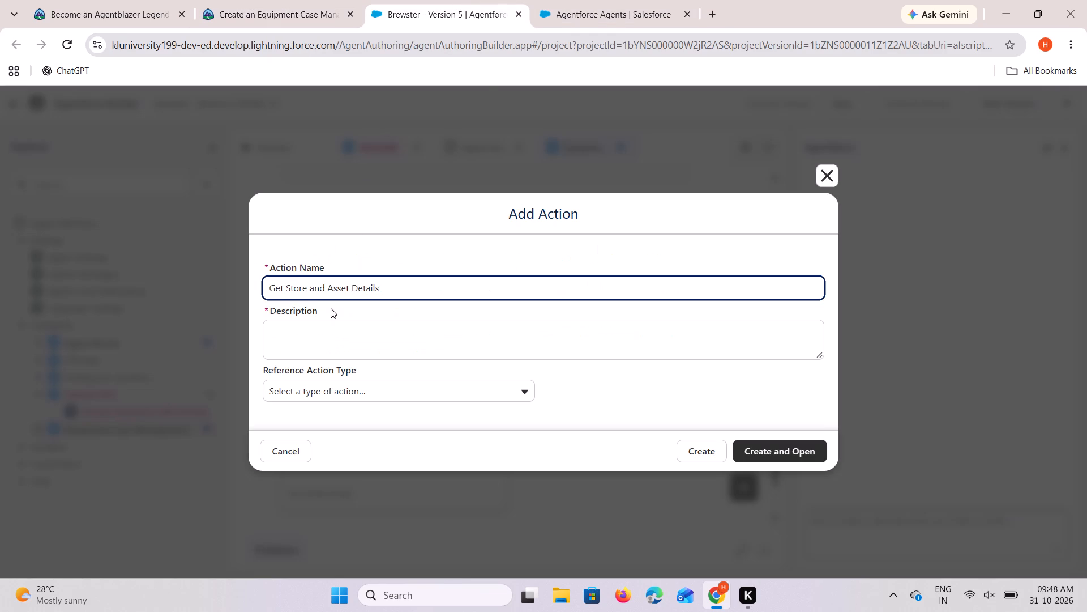
{"action": "right_click", "coordinate": [322, 343]}
{"action": "left_click", "coordinate": [345, 185]}
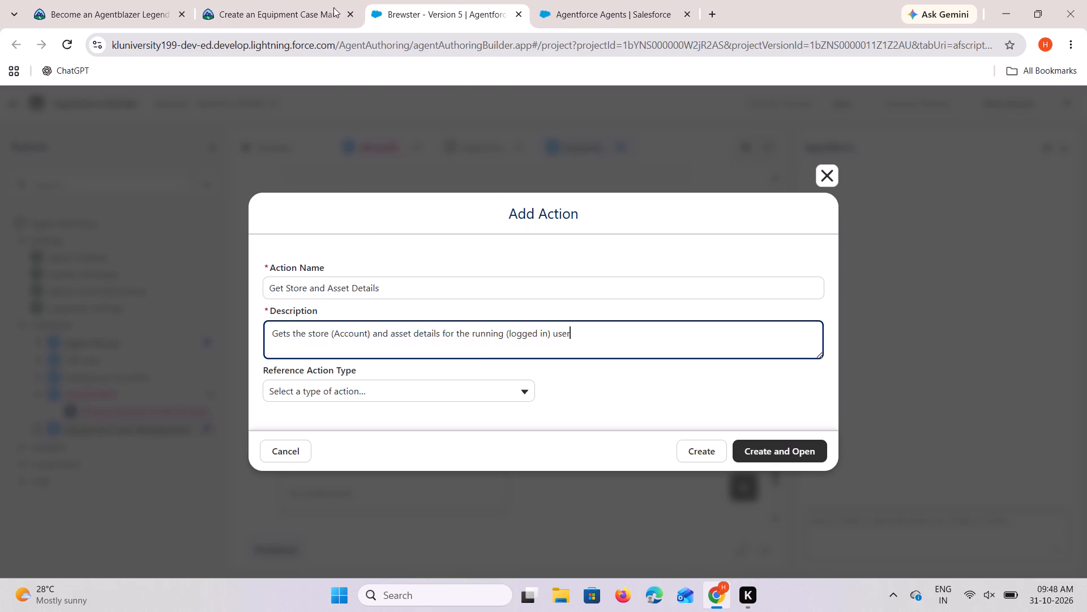
Set the action's reference type to Flow with Get Store And Asset With Input as the reference action, and create and open the action.
{"action": "left_click", "coordinate": [293, 0]}
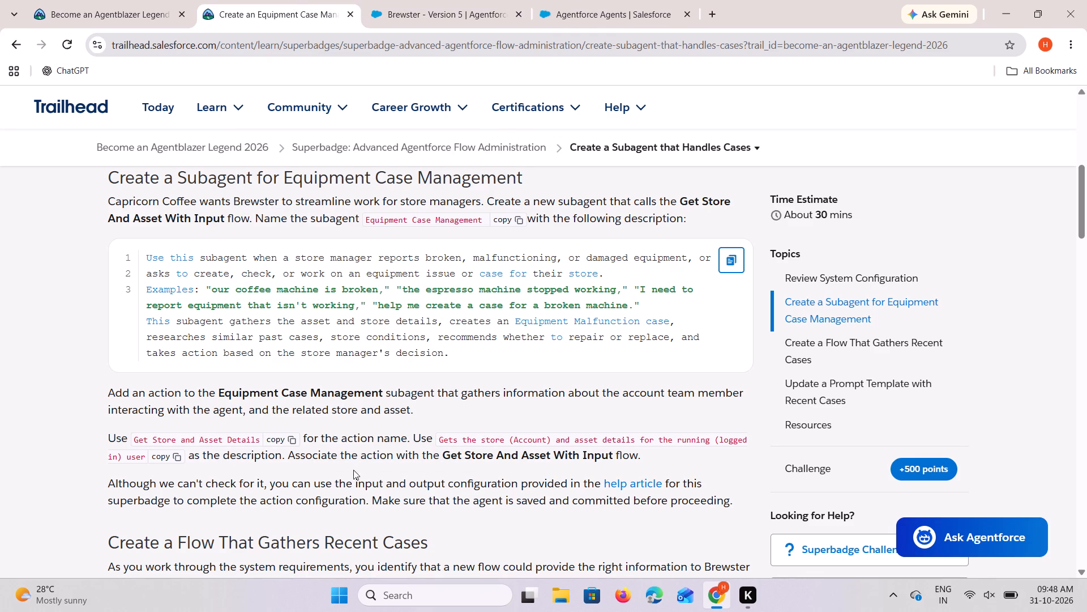
{"action": "left_click", "coordinate": [463, 0]}
{"action": "left_click", "coordinate": [374, 388]}
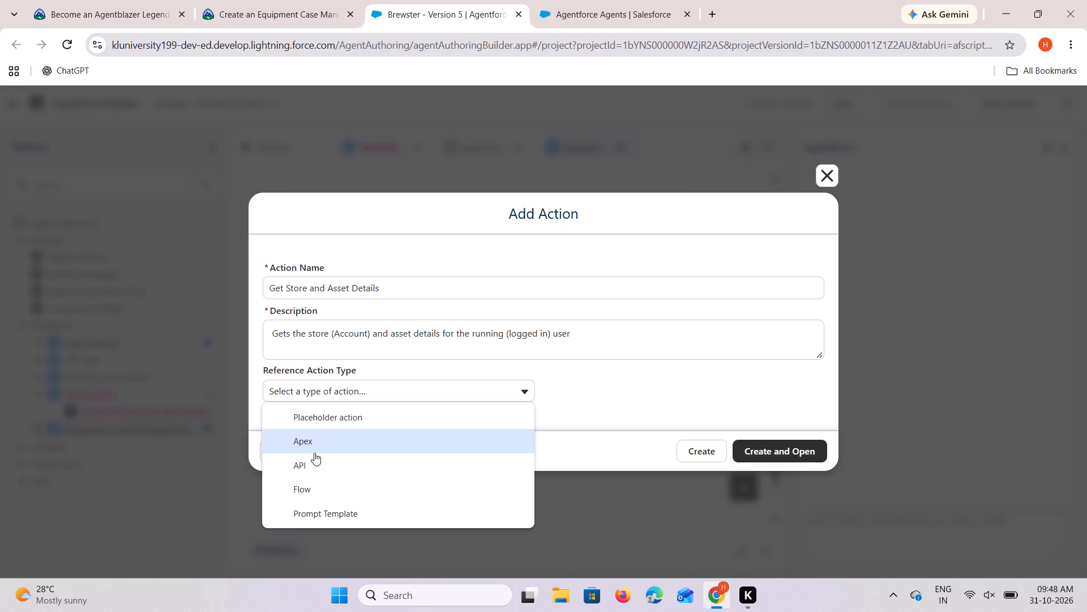
{"action": "left_click", "coordinate": [307, 488]}
{"action": "left_click", "coordinate": [301, 0]}
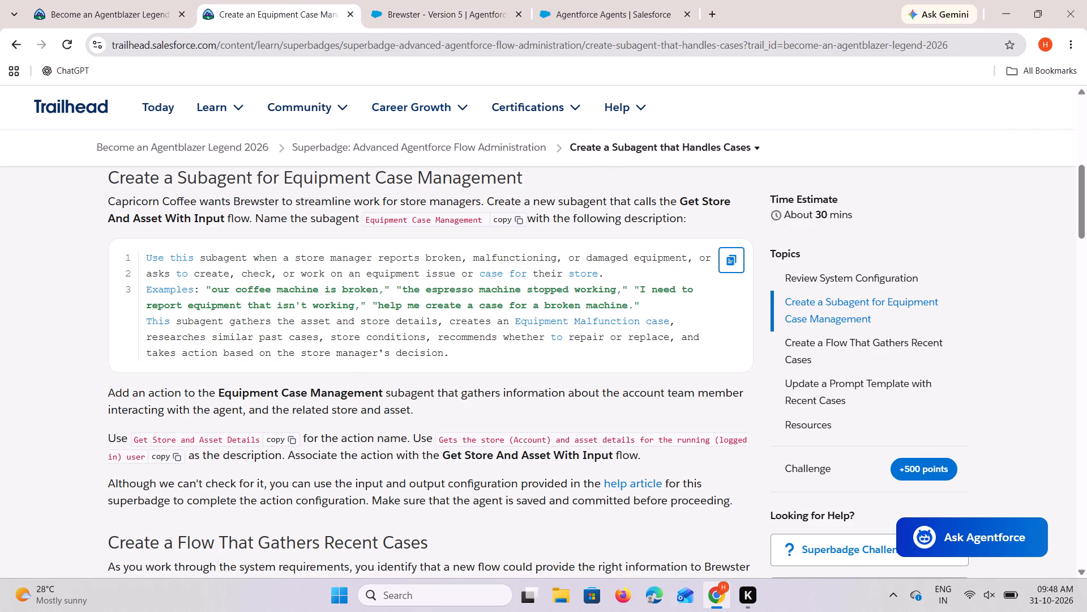
{"action": "left_click", "coordinate": [484, 0]}
{"action": "left_click", "coordinate": [605, 385]}
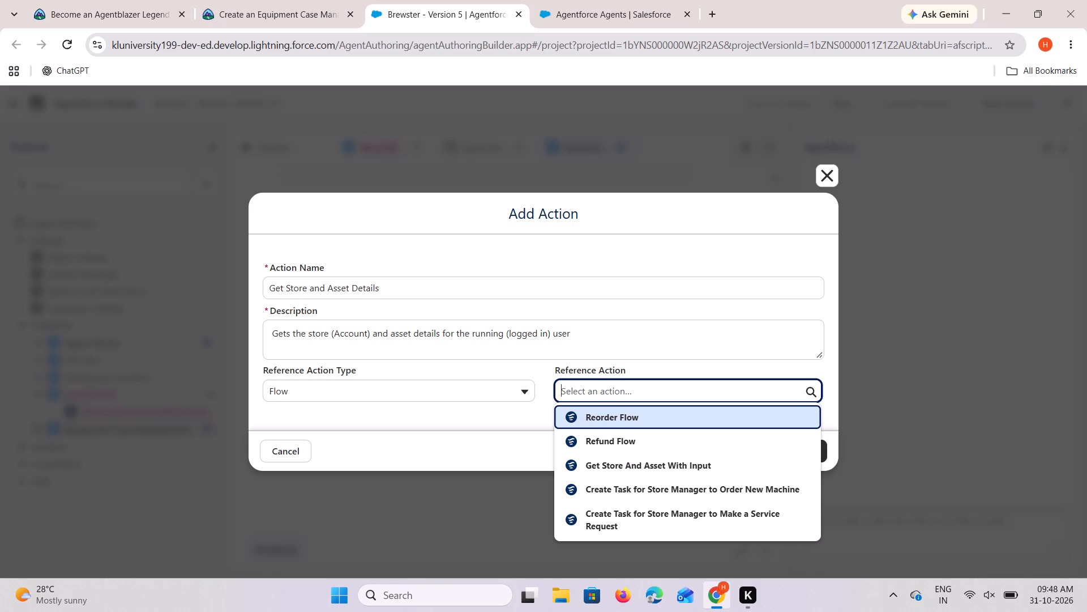
{"action": "left_click", "coordinate": [644, 466]}
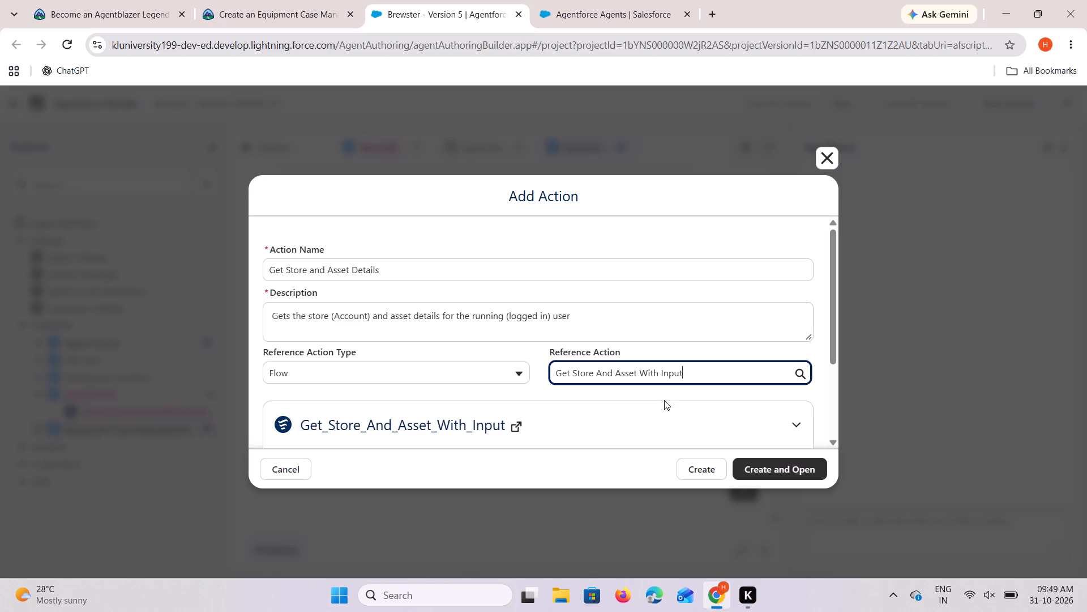
{"action": "scroll", "coordinate": [516, 415], "scroll_direction": "down", "scroll_amount": 2}
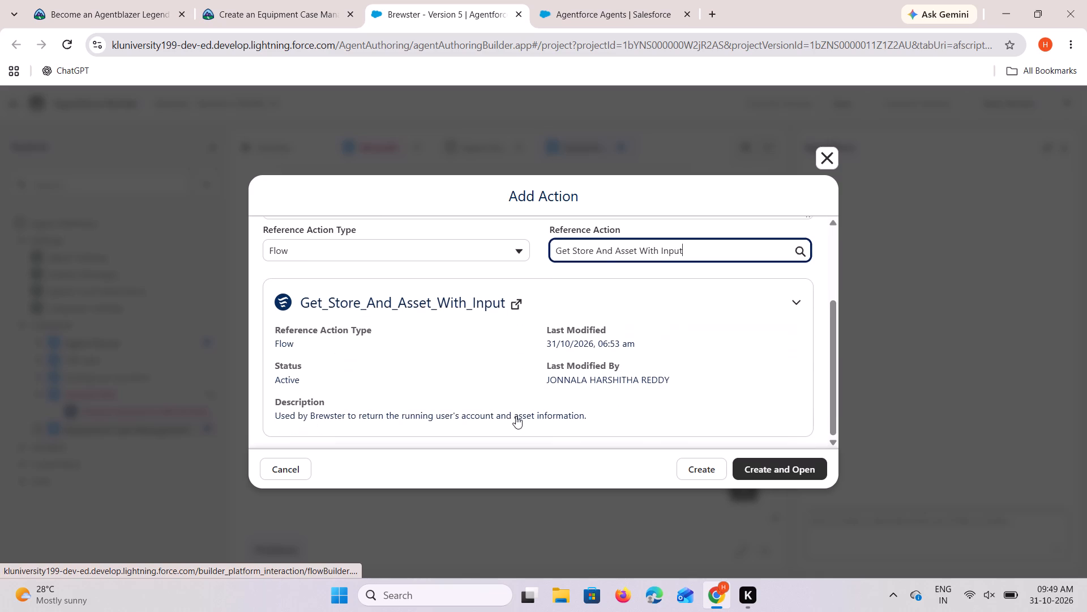
{"action": "scroll", "coordinate": [515, 415], "scroll_direction": "down", "scroll_amount": 1}
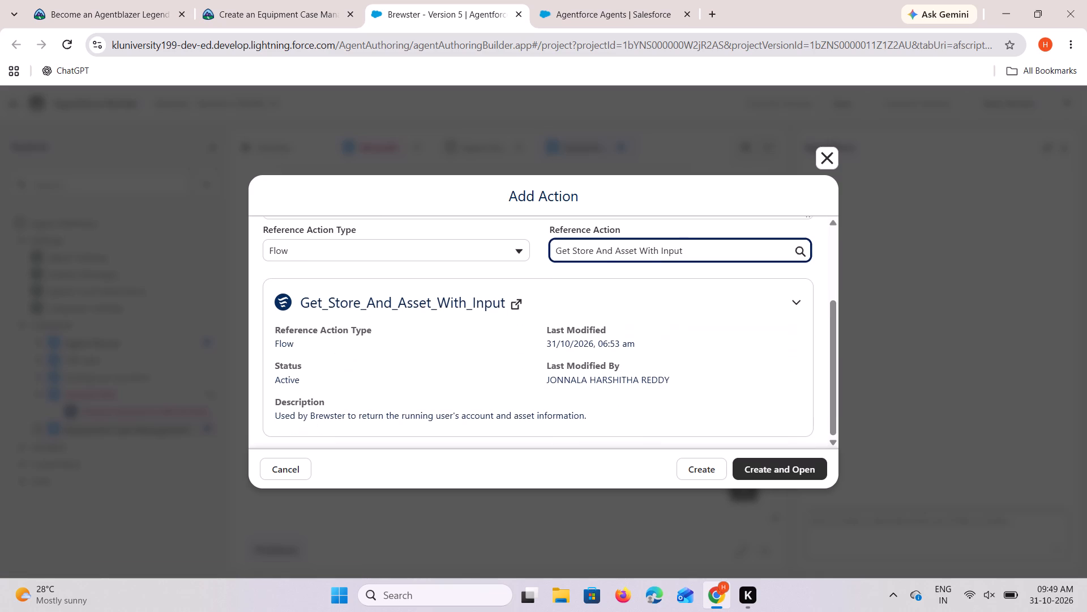
{"action": "scroll", "coordinate": [516, 410], "scroll_direction": "up", "scroll_amount": 2}
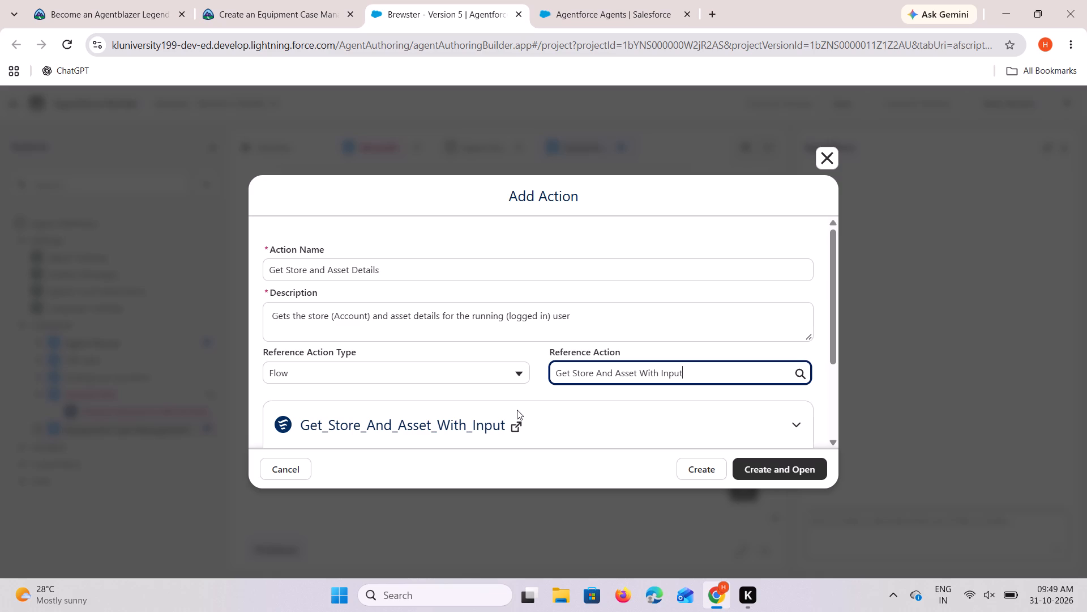
{"action": "left_click", "coordinate": [768, 469]}
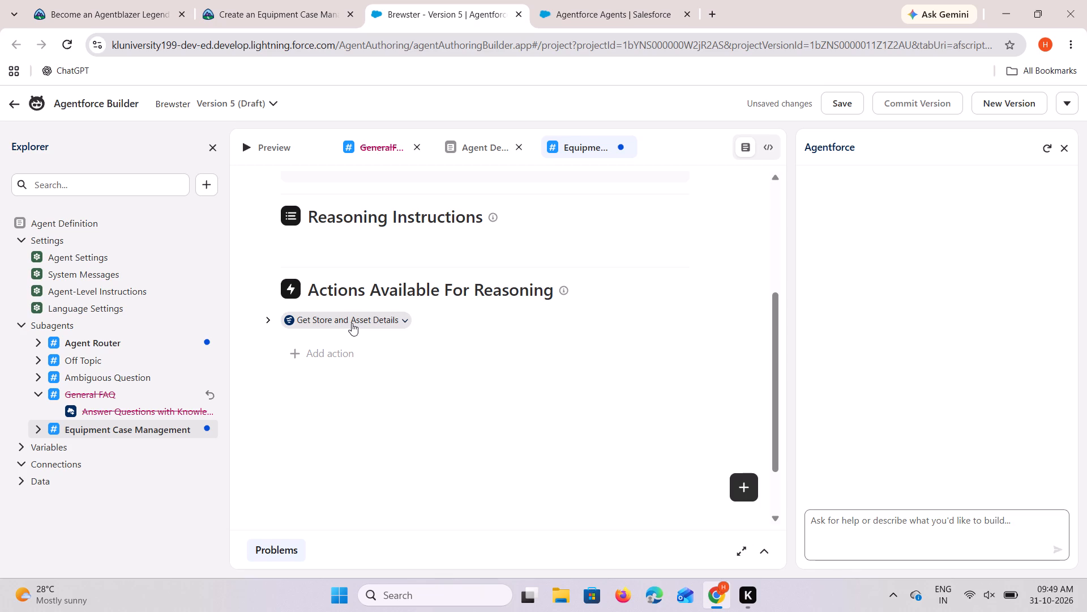
Check the remaining Trailhead requirements for the subagent, and save and commit Version 5 of the Brewster agent.
{"action": "left_click", "coordinate": [217, 5]}
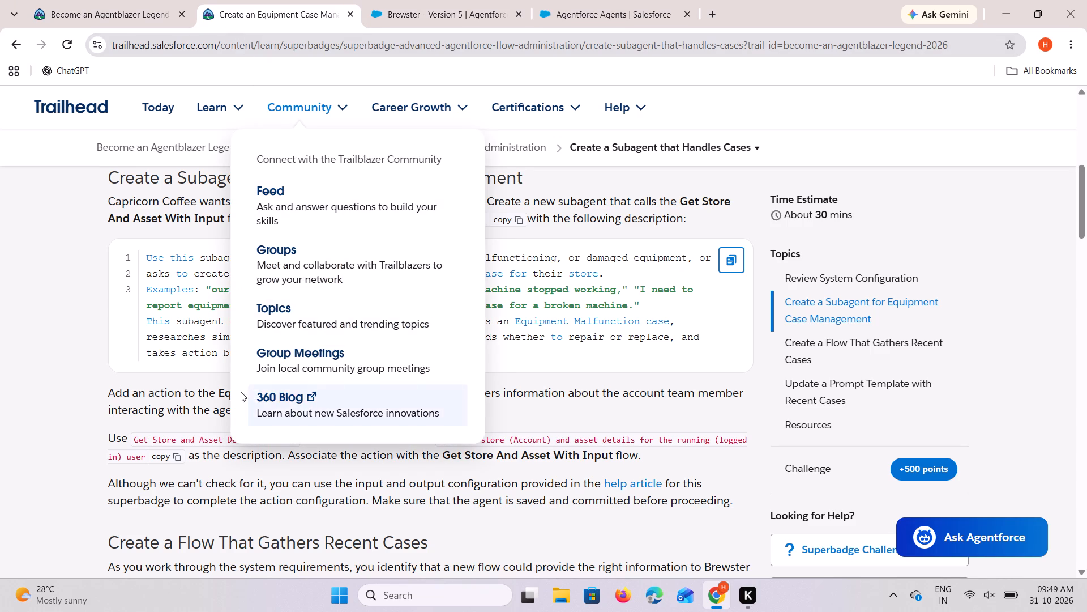
{"action": "scroll", "coordinate": [123, 436], "scroll_direction": "down", "scroll_amount": 1}
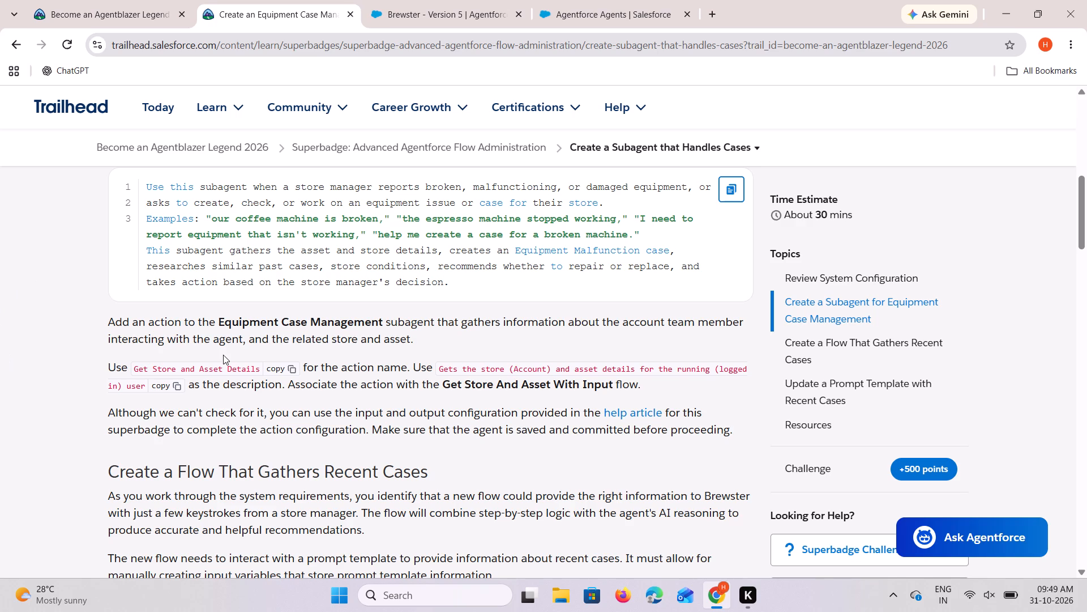
{"action": "scroll", "coordinate": [402, 411], "scroll_direction": "down", "scroll_amount": 1}
{"action": "scroll", "coordinate": [350, 382], "scroll_direction": "down", "scroll_amount": 2}
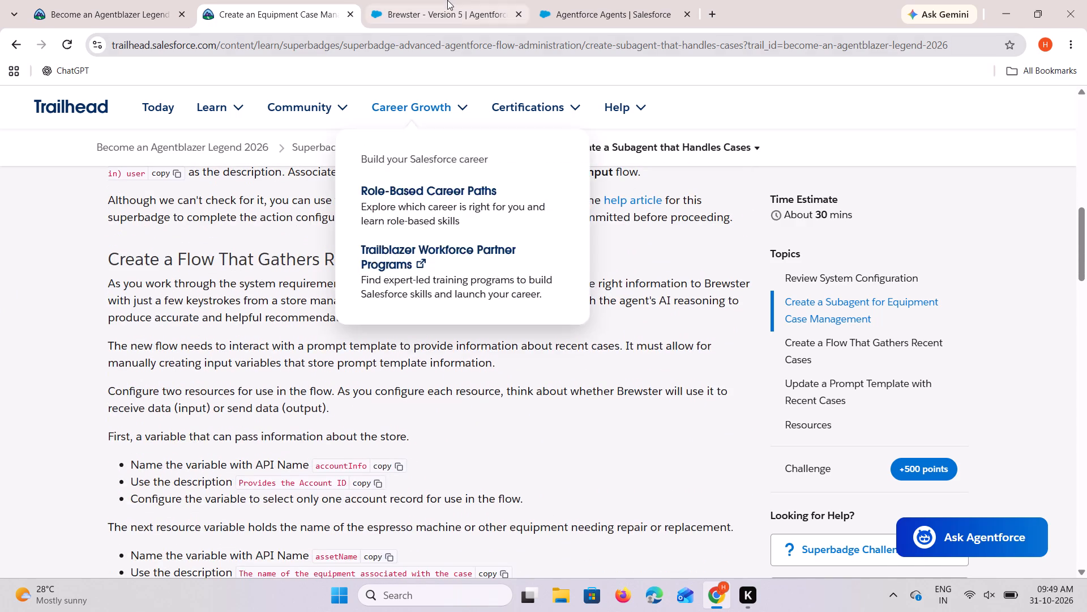
{"action": "left_click", "coordinate": [447, 0]}
{"action": "left_click", "coordinate": [845, 105]}
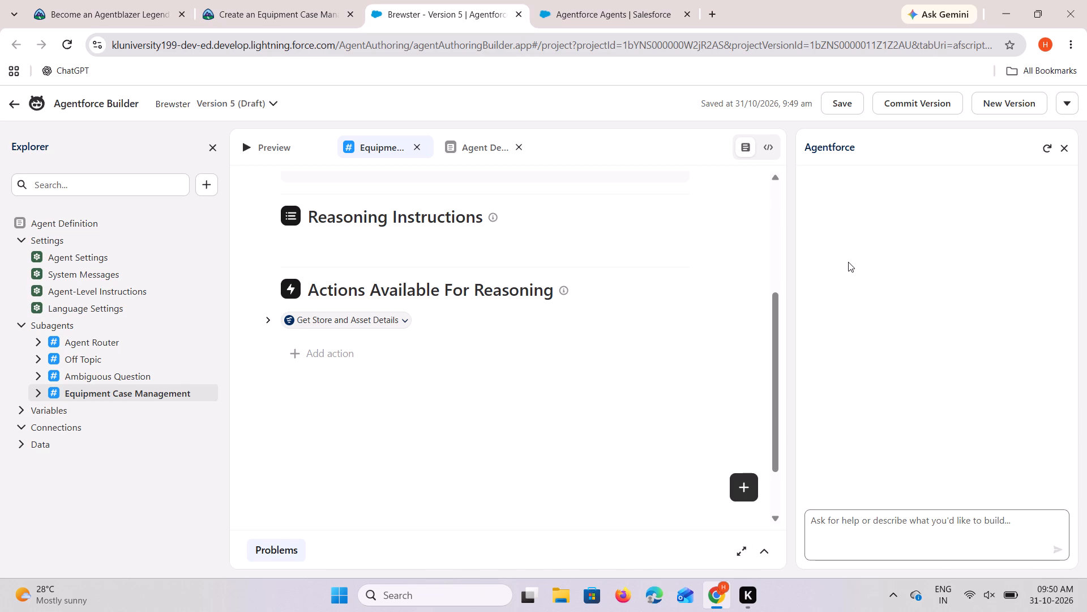
{"action": "left_click", "coordinate": [926, 107]}
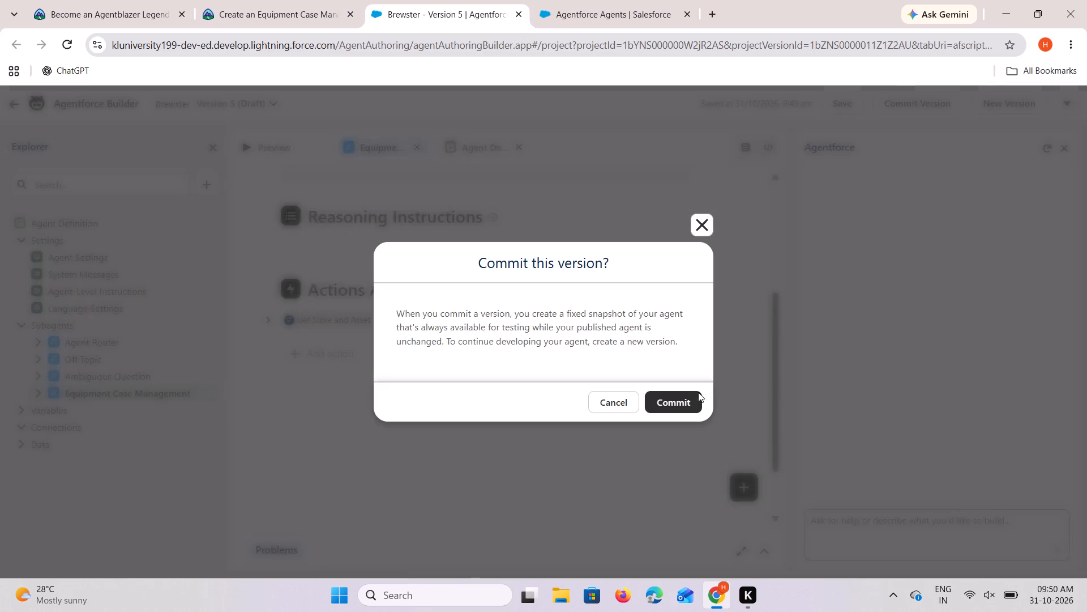
{"action": "left_click", "coordinate": [677, 399]}
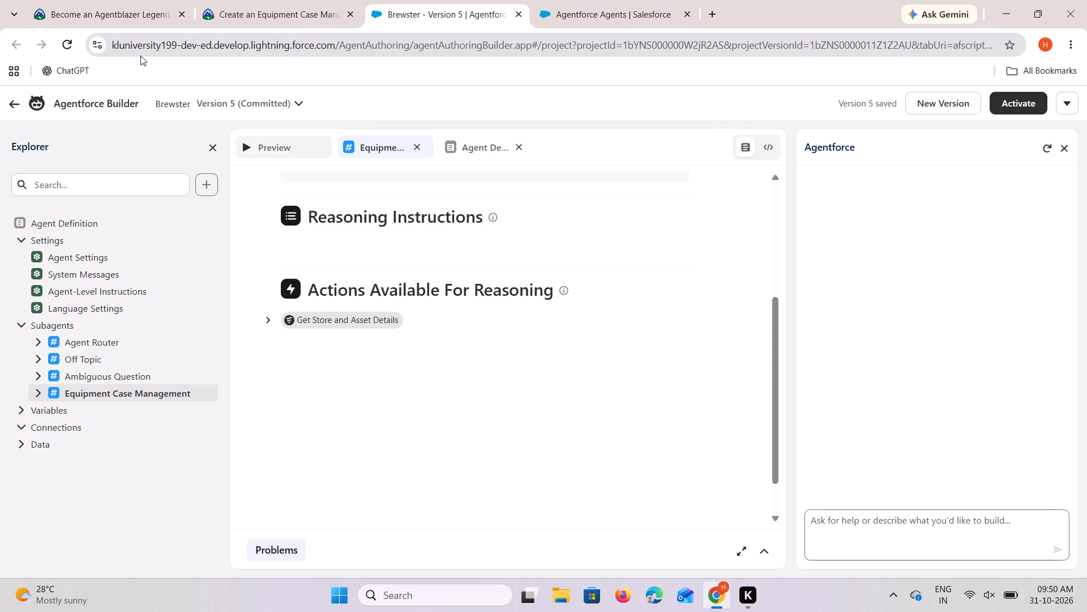
Search the org's Setup for flows and open the Flows page under Process Automation.
{"action": "left_click", "coordinate": [580, 6]}
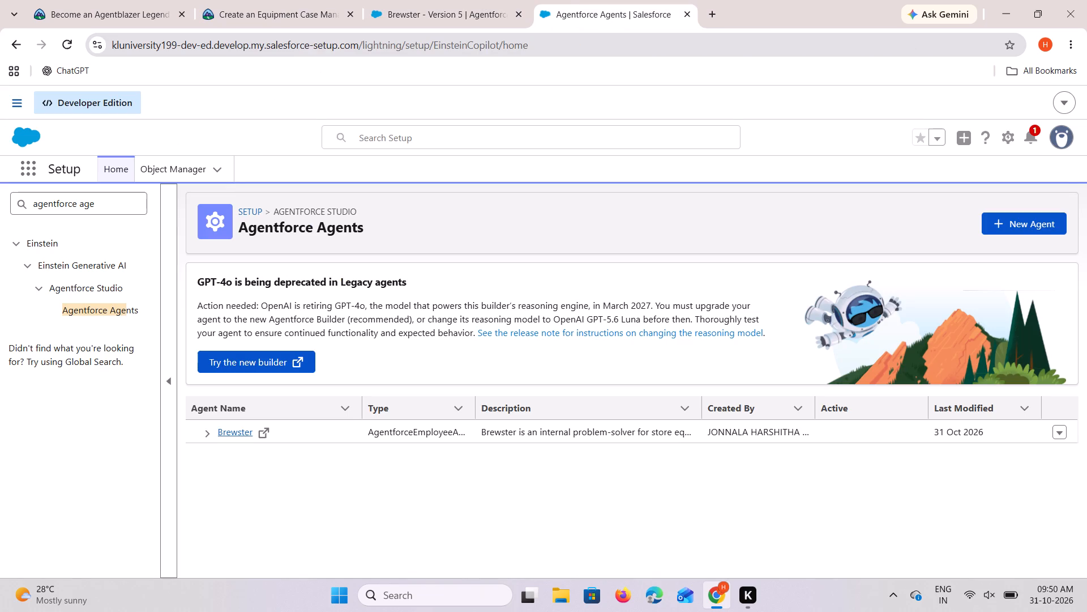
{"action": "left_click_drag", "start_coordinate": [134, 204], "coordinate": [0, 156]}
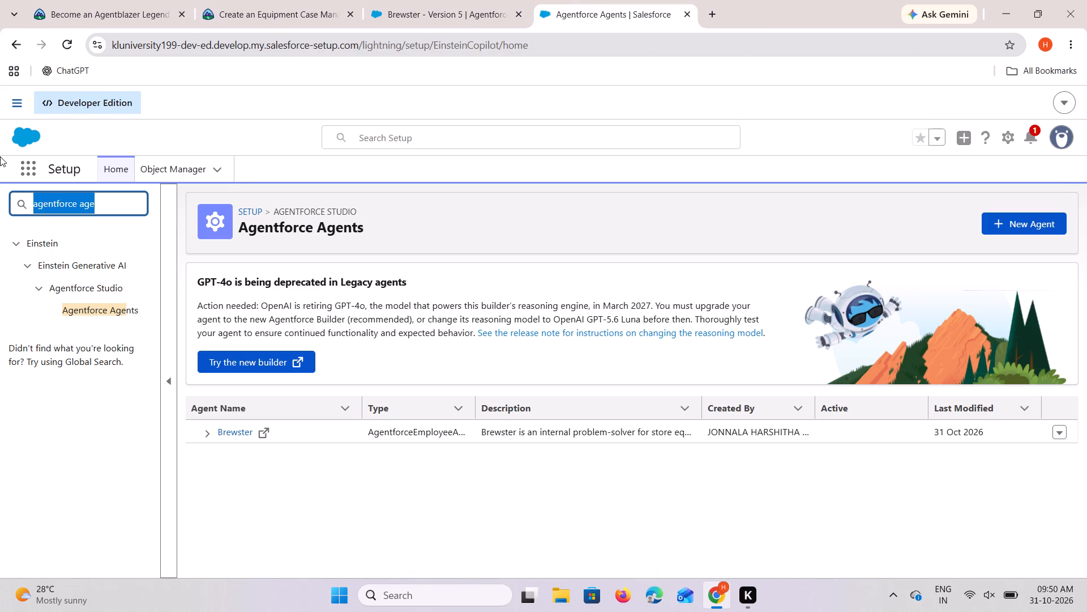
{"action": "key", "text": "BackSpace"}
{"action": "type", "text": "flows"}
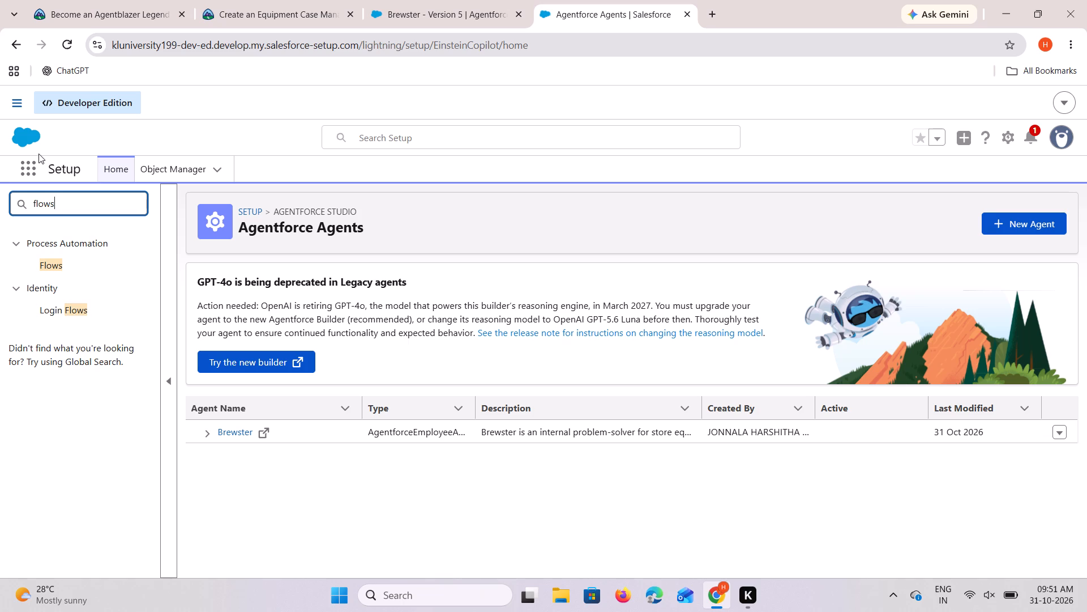
{"action": "left_click", "coordinate": [59, 262]}
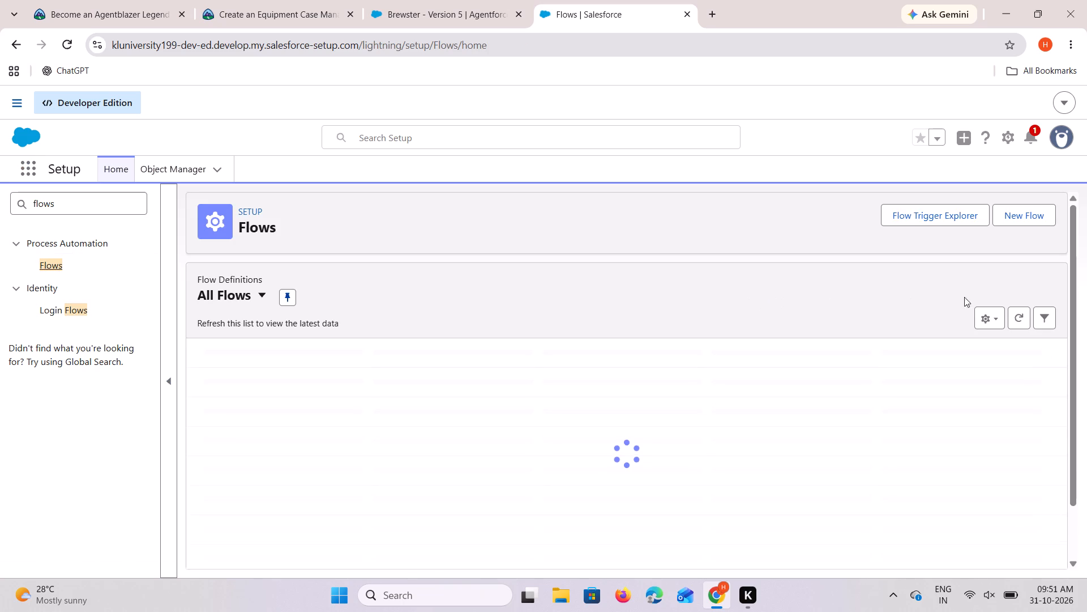
Create a new flow of type Template-Triggered Prompt Flow, searching the automations for "temp" and placing the Flow Builder tab beside the Trailhead tab.
{"action": "left_click", "coordinate": [1026, 219]}
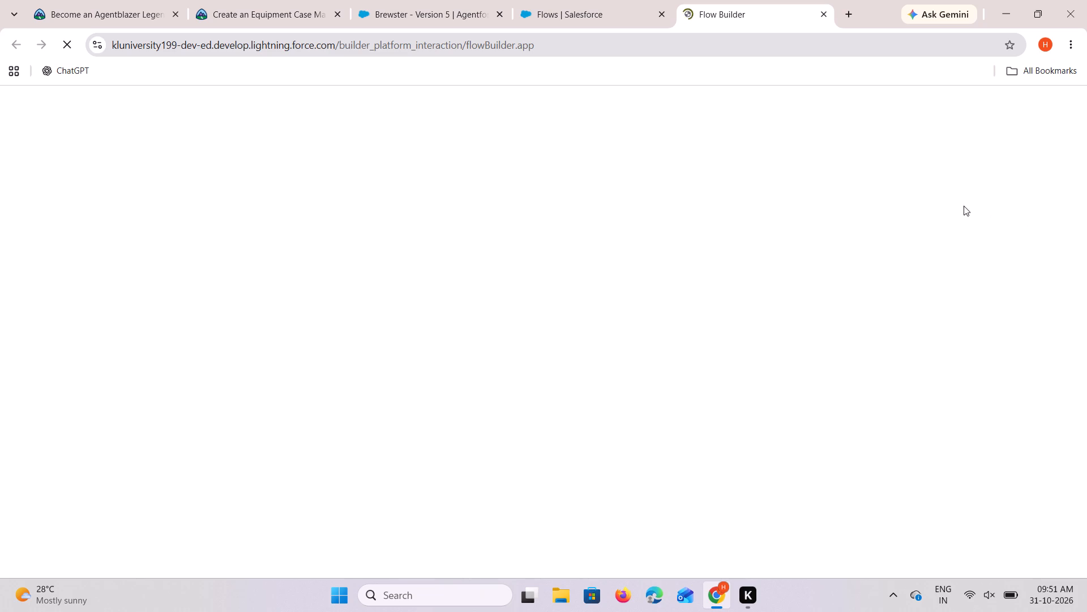
{"action": "left_click_drag", "start_coordinate": [752, 21], "coordinate": [429, 15]}
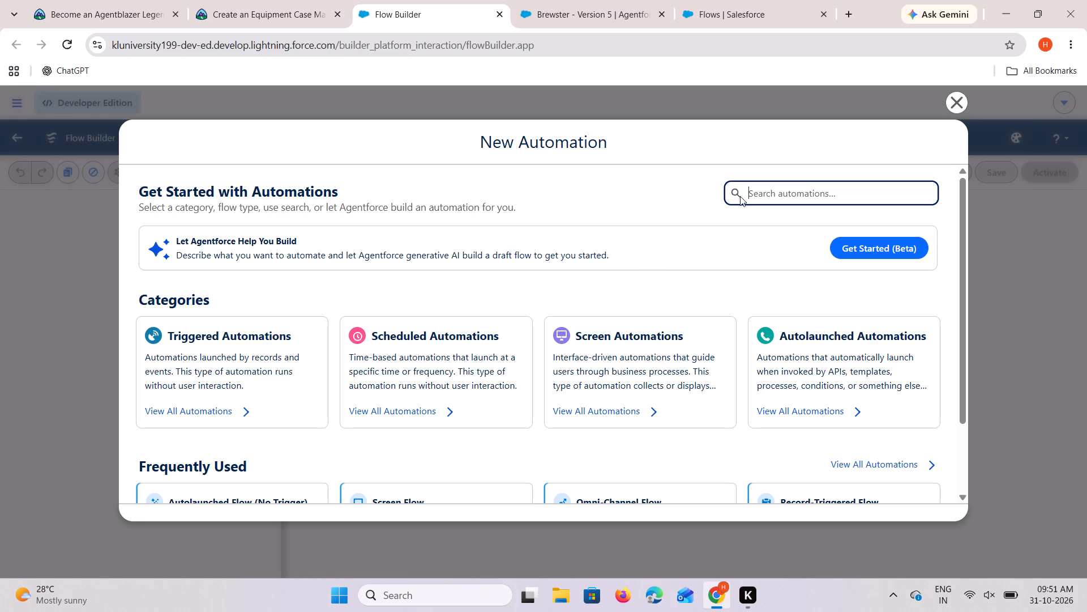
{"action": "key", "text": "t"}
{"action": "key", "text": "e"}
{"action": "key", "text": "m"}
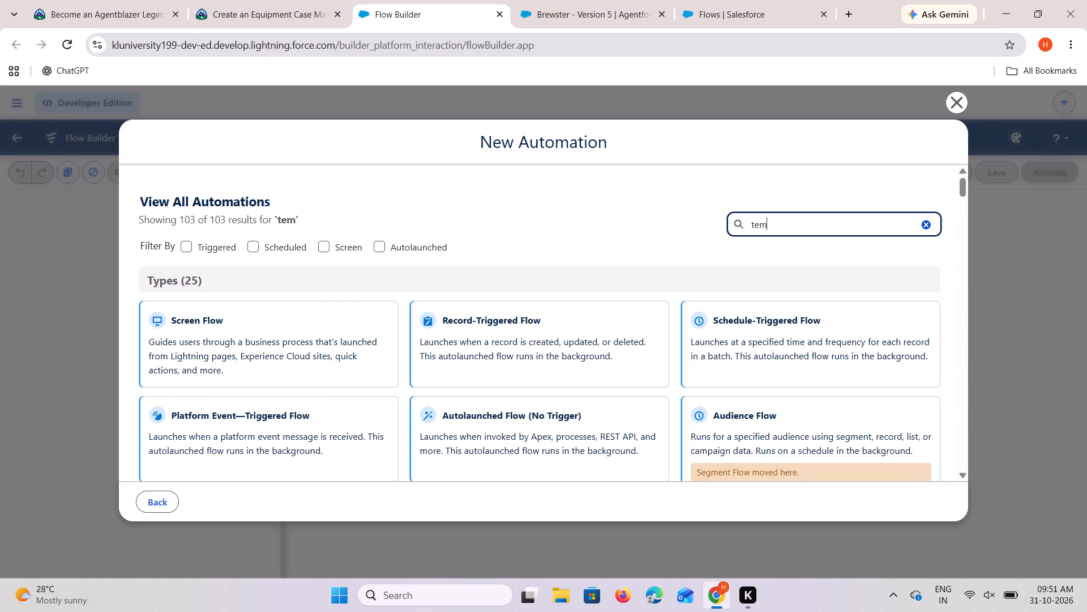
{"action": "key", "text": "p"}
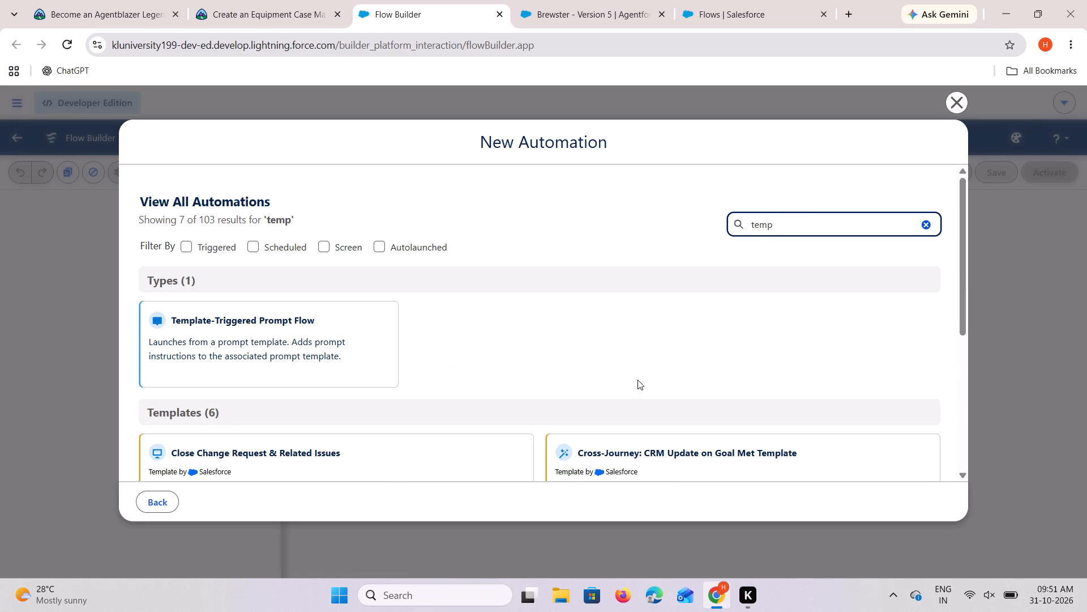
{"action": "left_click", "coordinate": [319, 333]}
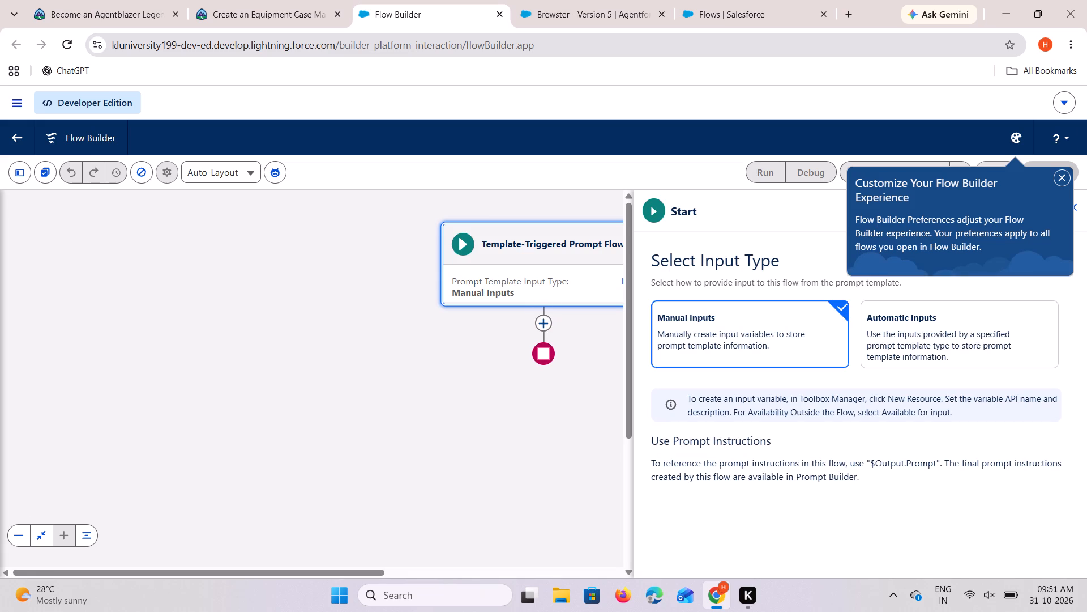
Add a new Variable resource to the prompt flow and give it the API name accountInfo from the Trailhead instructions.
{"action": "left_click", "coordinate": [1058, 179]}
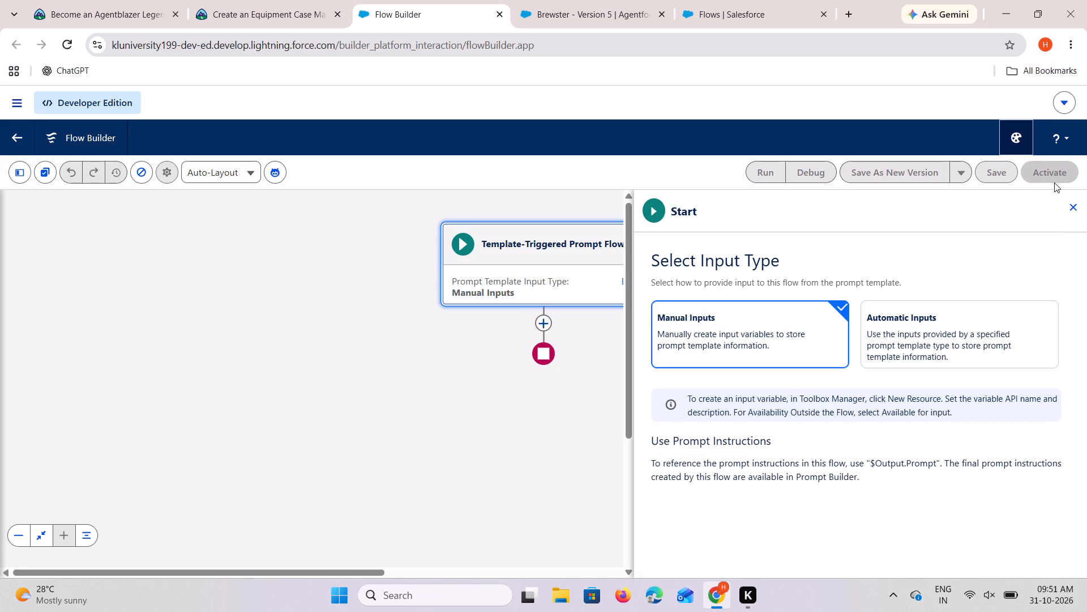
{"action": "left_click", "coordinate": [1072, 206]}
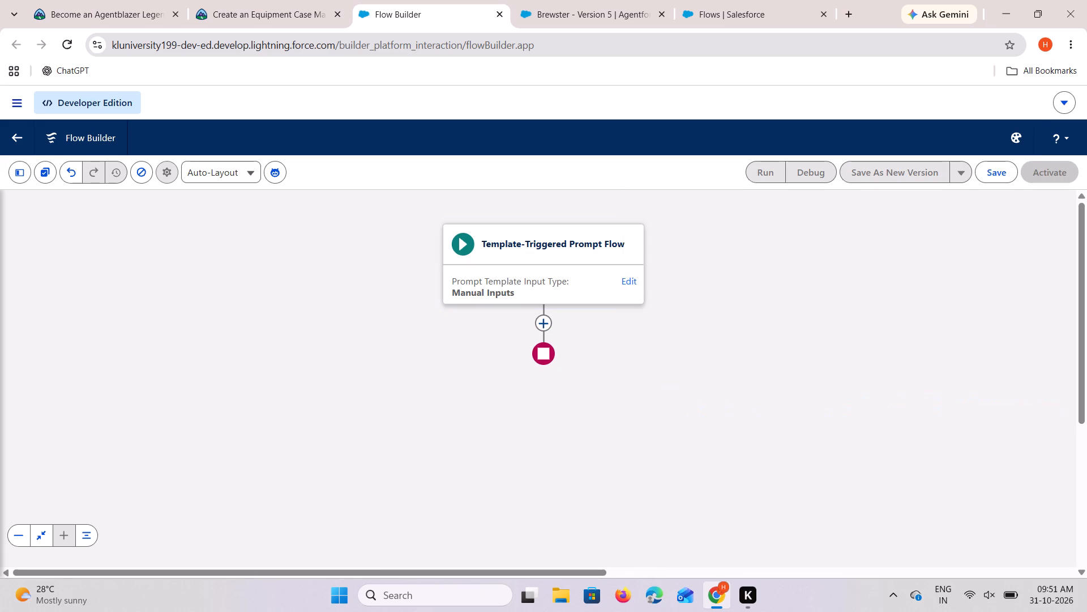
{"action": "left_click", "coordinate": [10, 171]}
{"action": "left_click", "coordinate": [47, 307]}
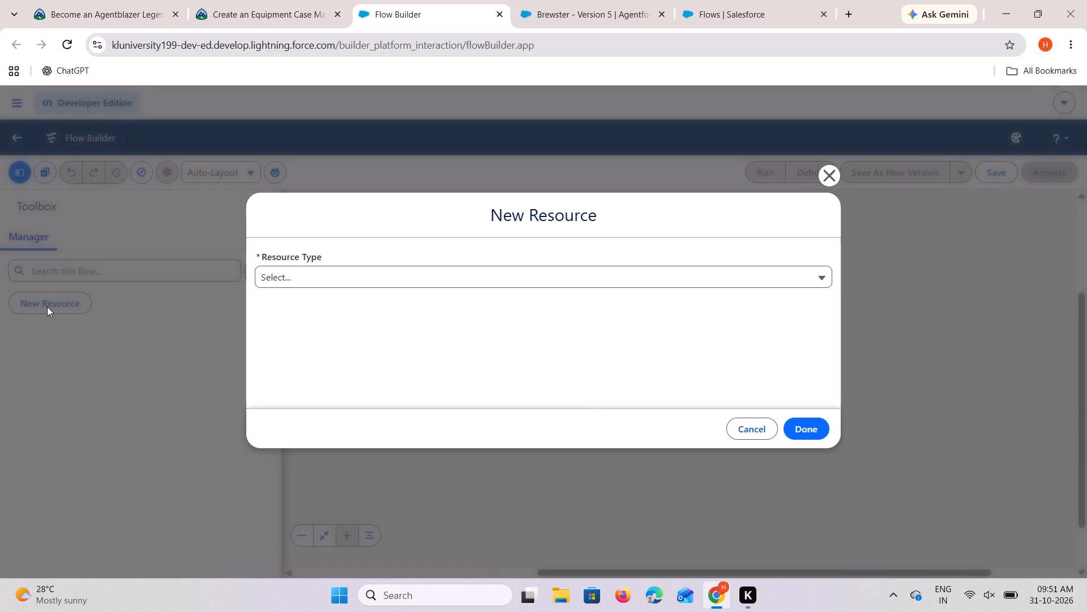
{"action": "left_click", "coordinate": [283, 267]}
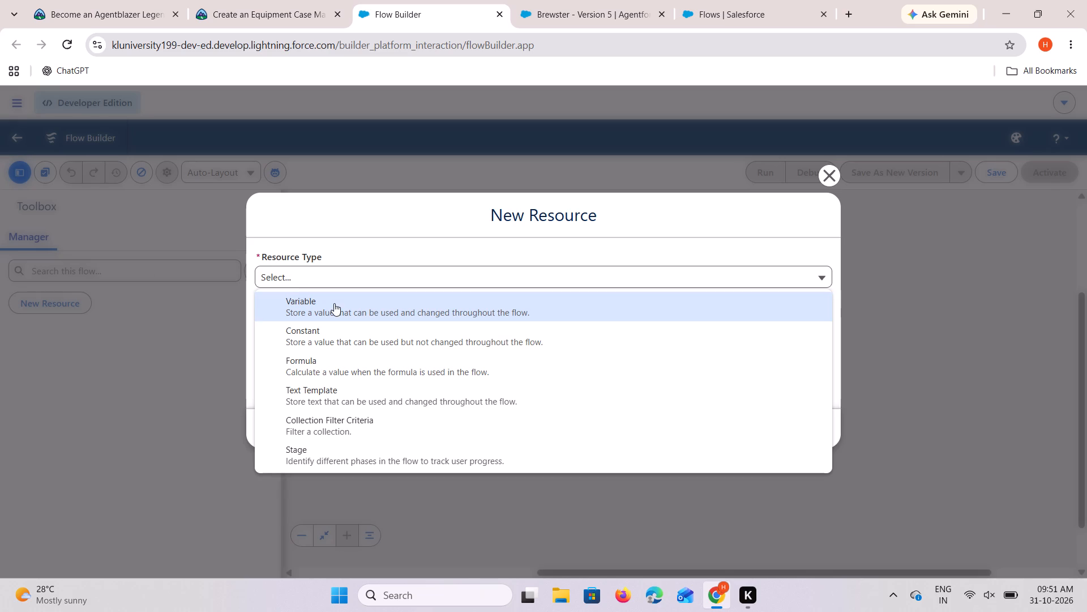
{"action": "left_click", "coordinate": [334, 303]}
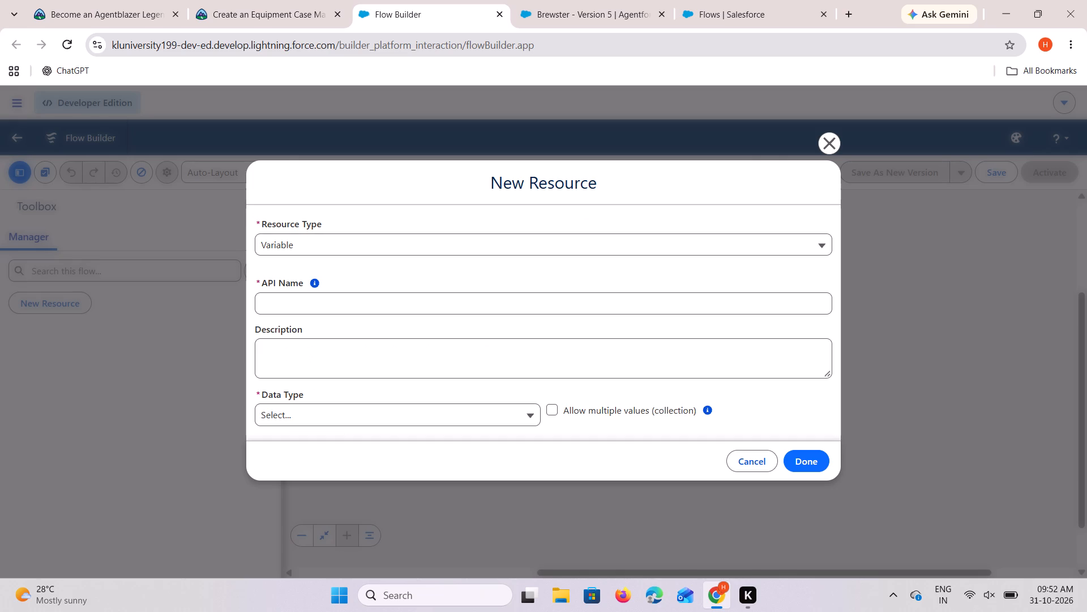
{"action": "left_click", "coordinate": [301, 15]}
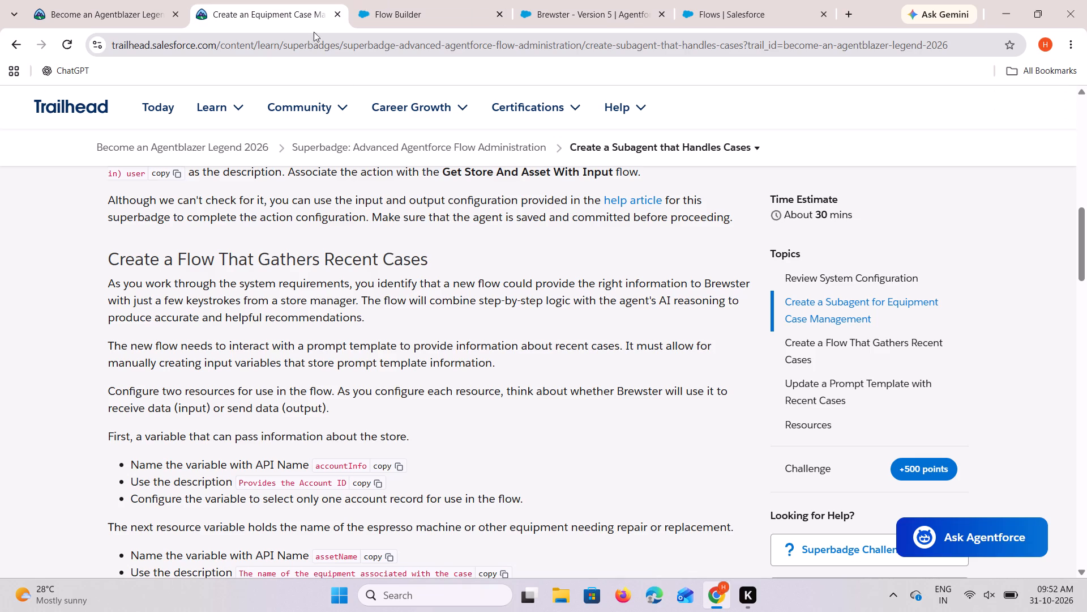
{"action": "scroll", "coordinate": [311, 413], "scroll_direction": "down", "scroll_amount": 1}
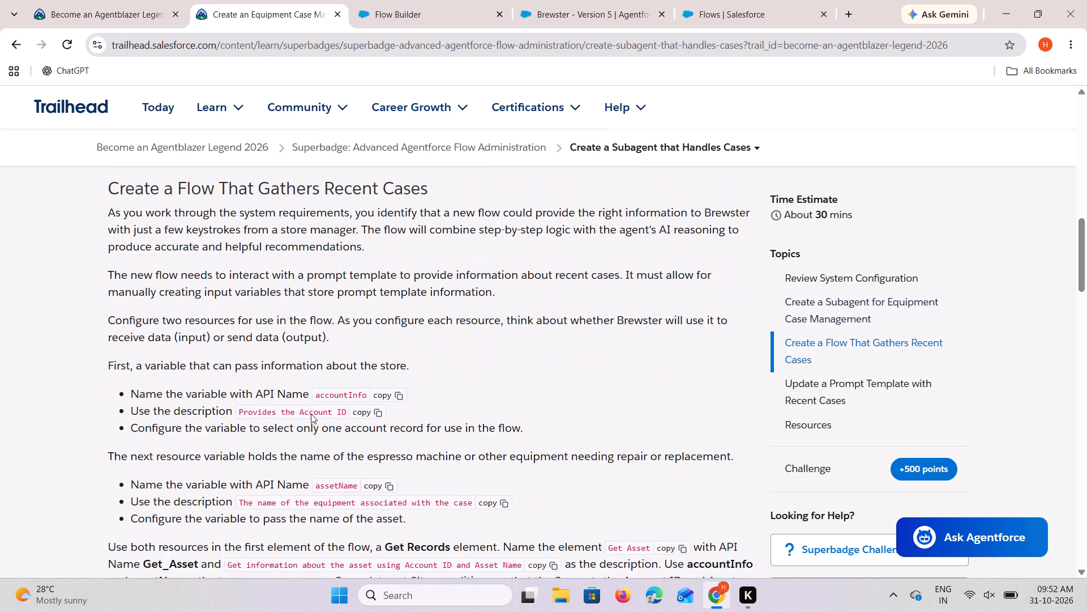
{"action": "left_click", "coordinate": [446, 0]}
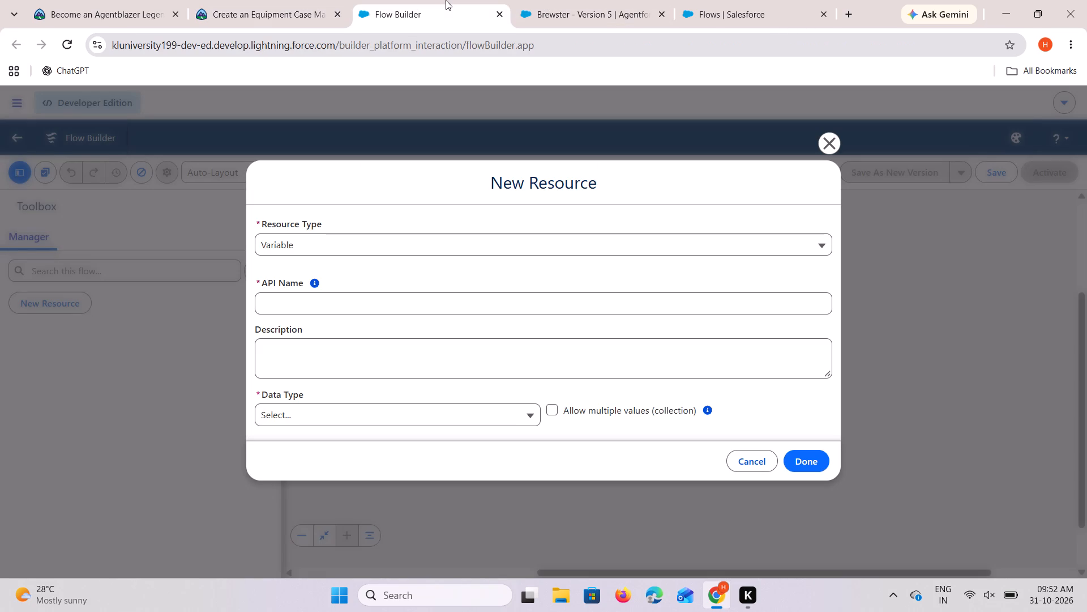
{"action": "left_click", "coordinate": [290, 4]}
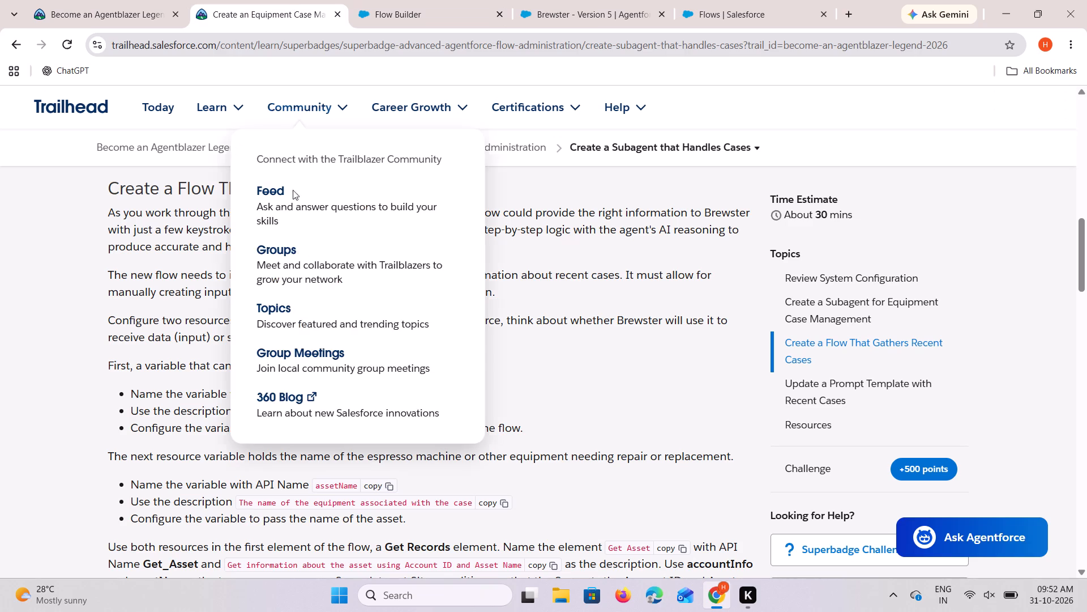
{"action": "left_click", "coordinate": [393, 393]}
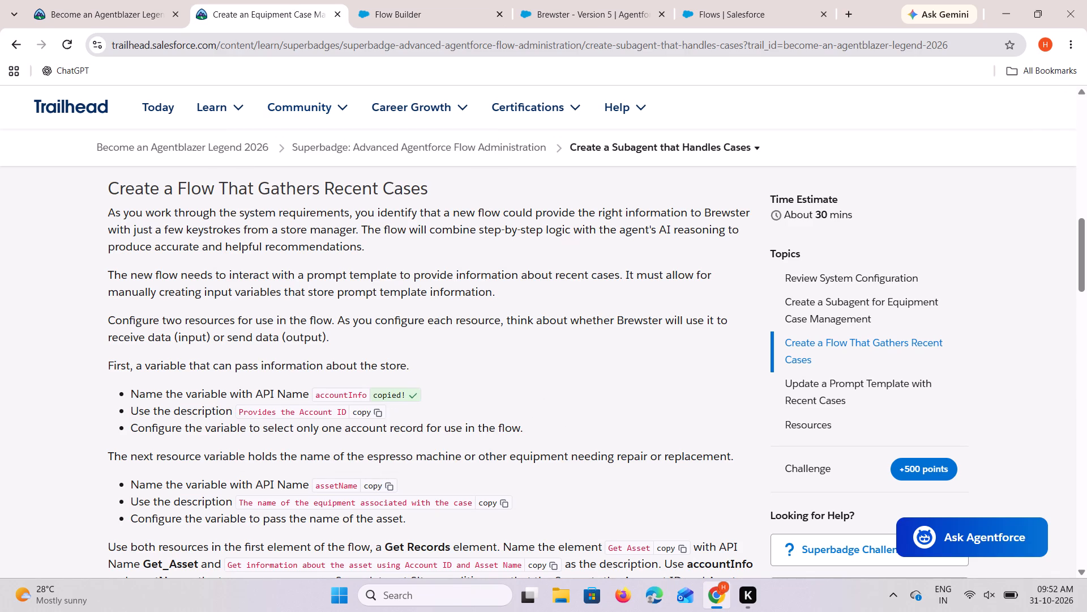
{"action": "left_click", "coordinate": [460, 0]}
{"action": "right_click", "coordinate": [297, 298]}
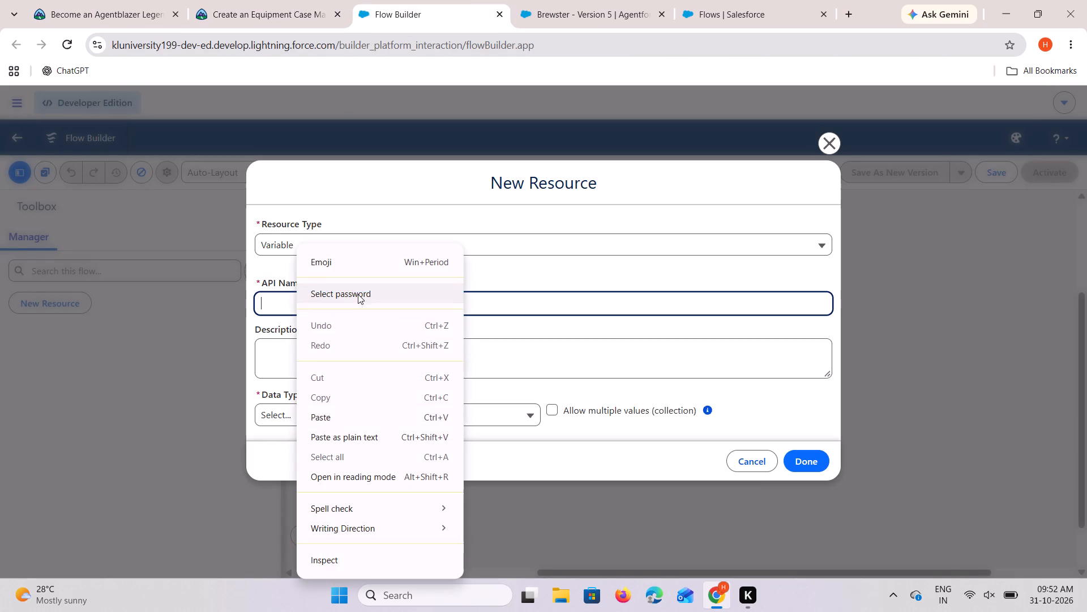
{"action": "left_click", "coordinate": [333, 415]}
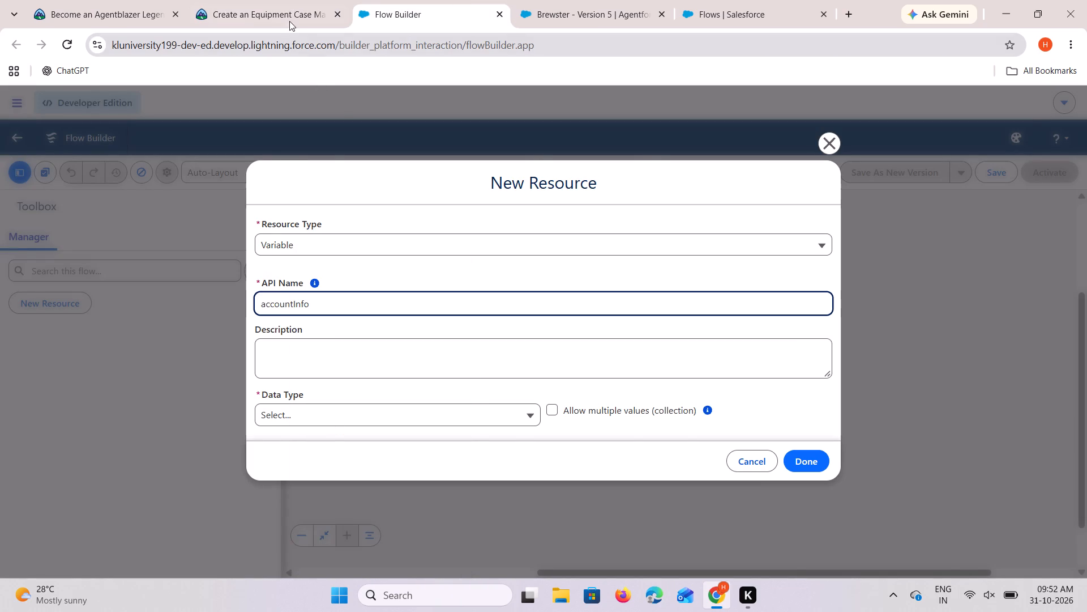
Fill in the accountInfo variable's description with "Provides the Account ID" from the Trailhead instructions.
{"action": "left_click", "coordinate": [285, 14]}
{"action": "scroll", "coordinate": [208, 396], "scroll_direction": "down", "scroll_amount": 1}
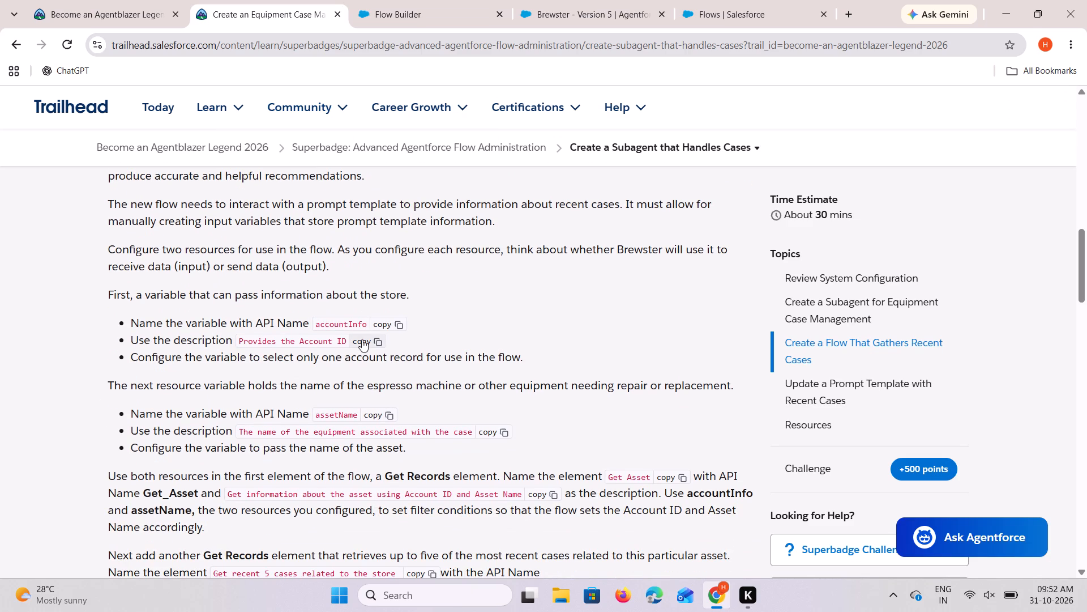
{"action": "left_click", "coordinate": [362, 339]}
{"action": "left_click", "coordinate": [464, 4]}
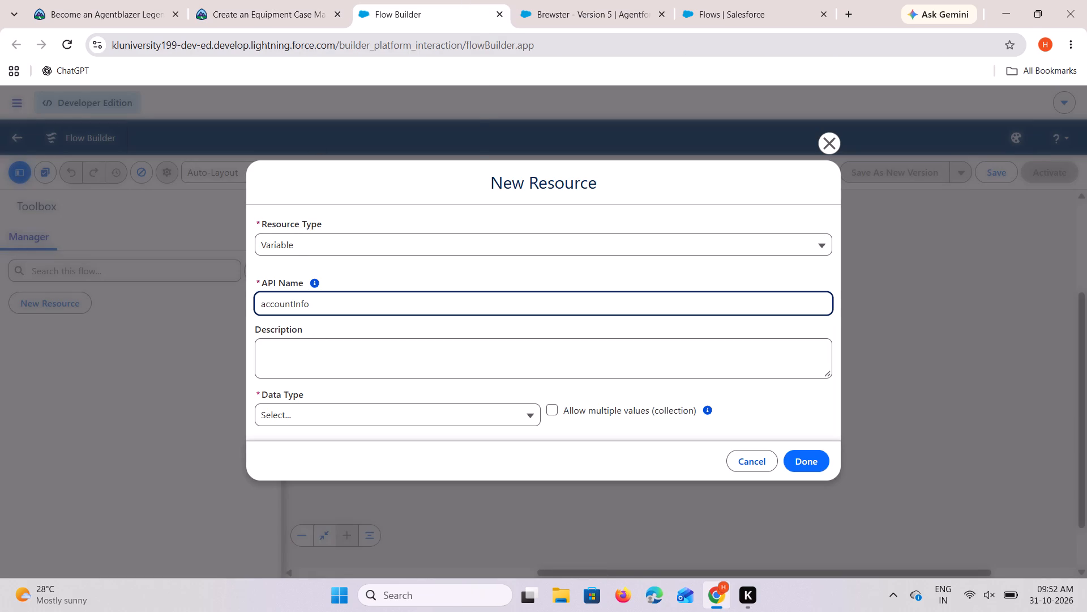
{"action": "right_click", "coordinate": [313, 348]}
{"action": "left_click", "coordinate": [338, 185]}
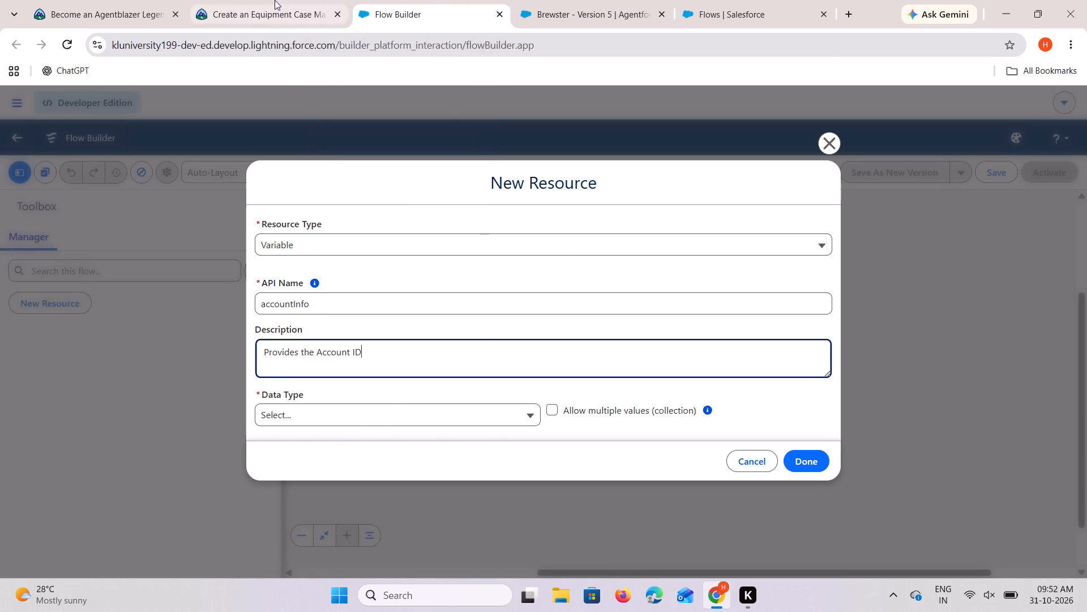
Set the accountInfo variable's data type to Record with the Account object, make it available for input, and save the resource.
{"action": "left_click", "coordinate": [275, 0]}
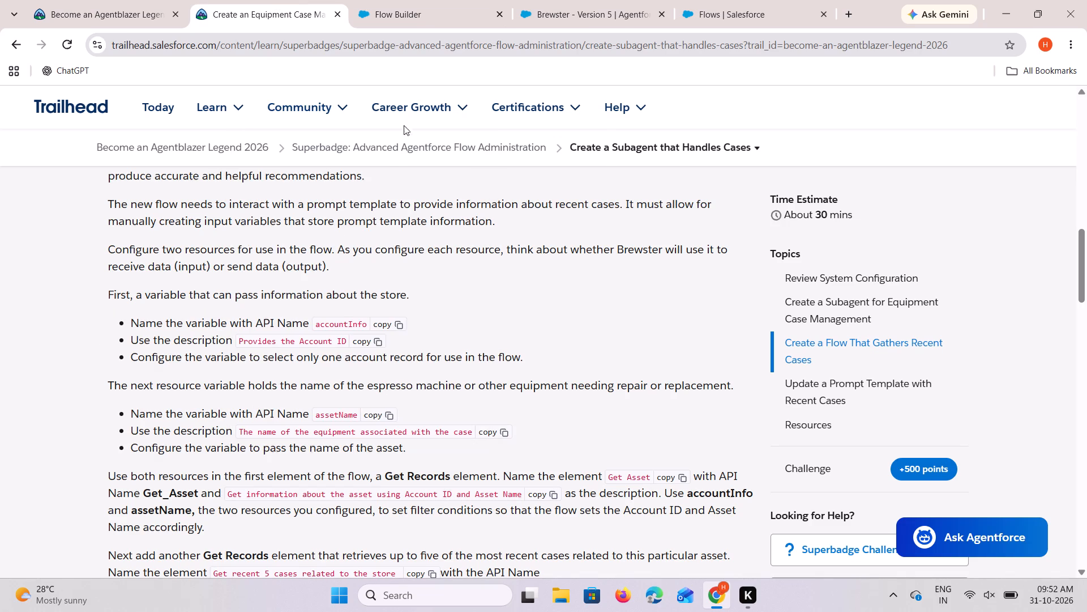
{"action": "left_click", "coordinate": [444, 0]}
{"action": "left_click", "coordinate": [323, 409]}
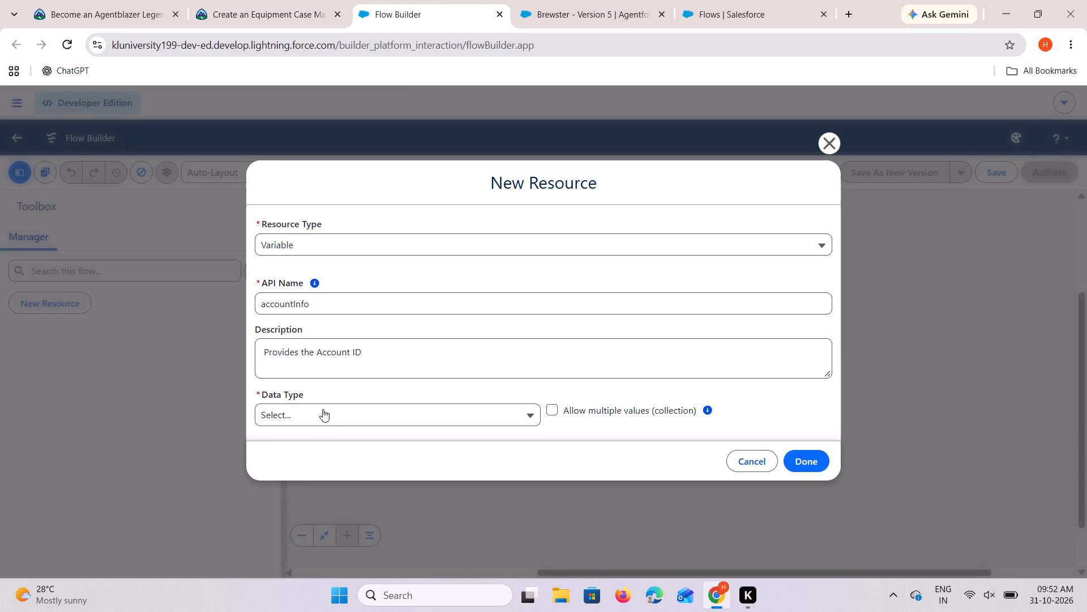
{"action": "left_click", "coordinate": [149, 398]}
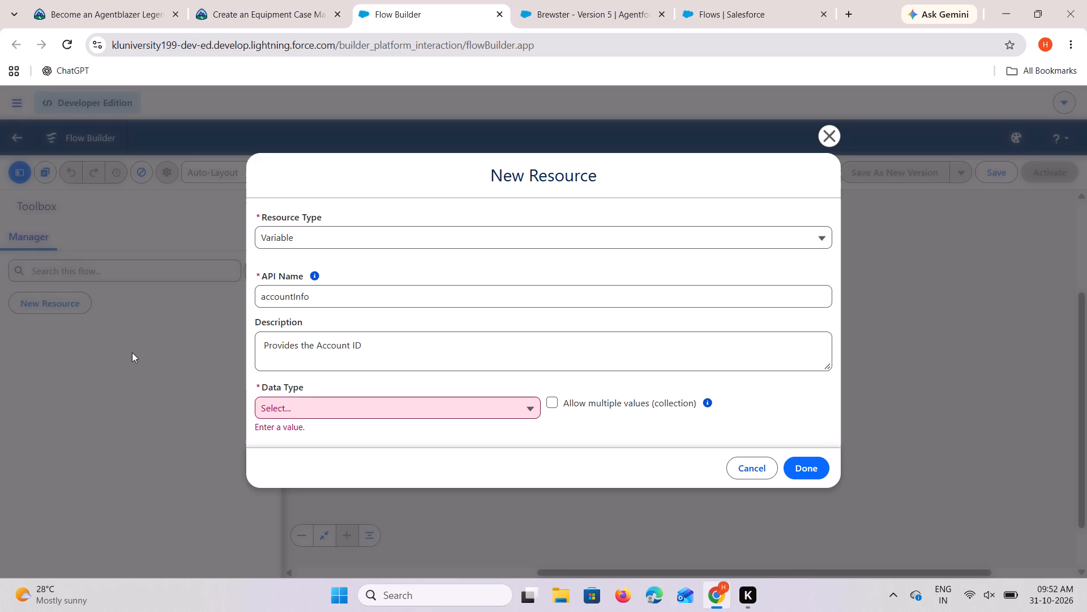
{"action": "left_click", "coordinate": [320, 409]}
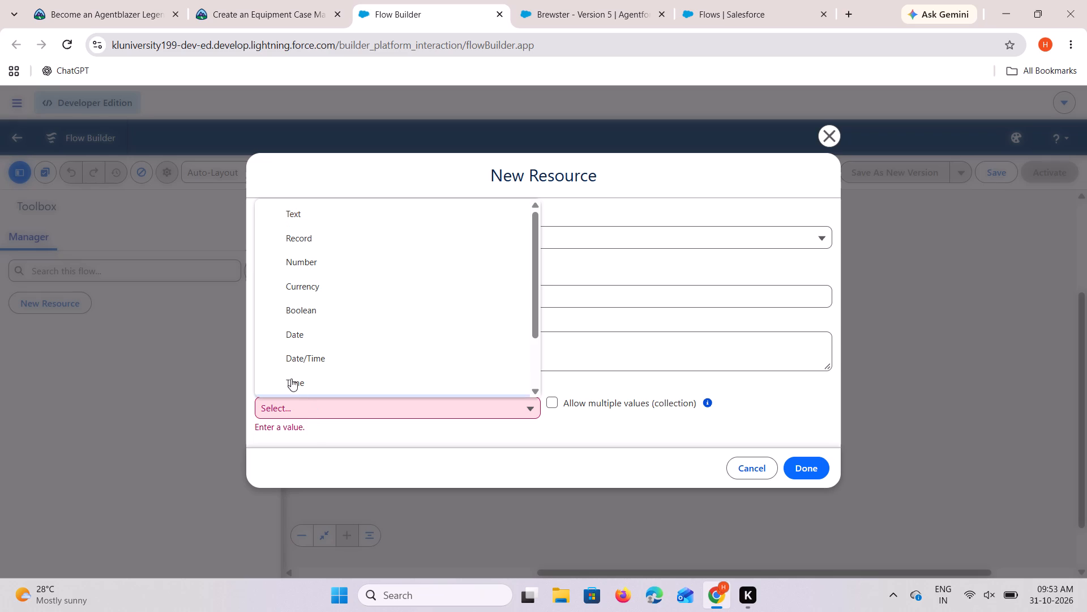
{"action": "left_click", "coordinate": [289, 237]}
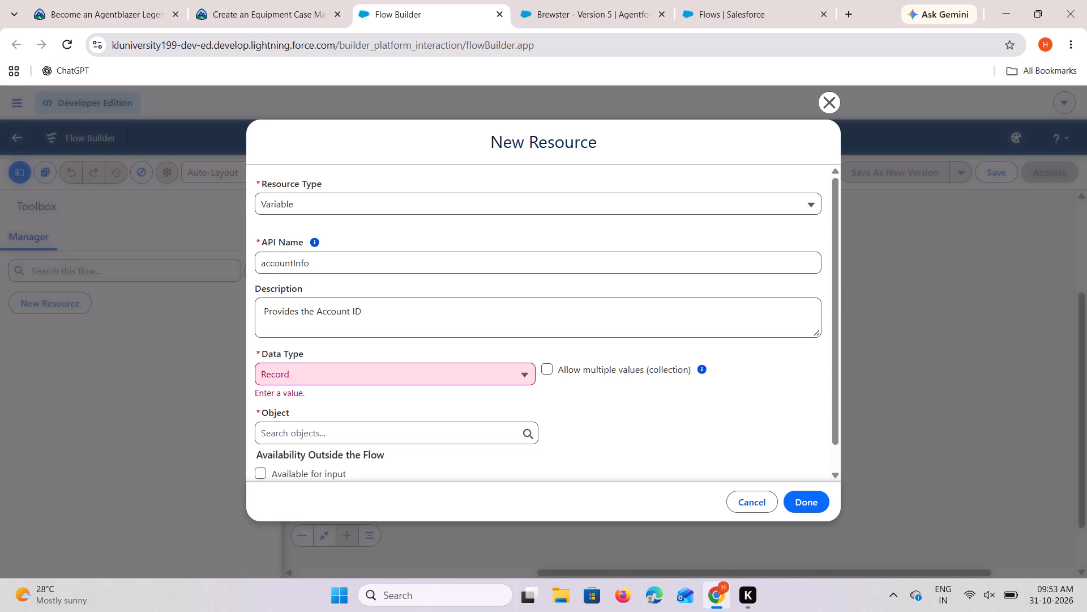
{"action": "left_click", "coordinate": [349, 430]}
{"action": "type", "text": "acc"}
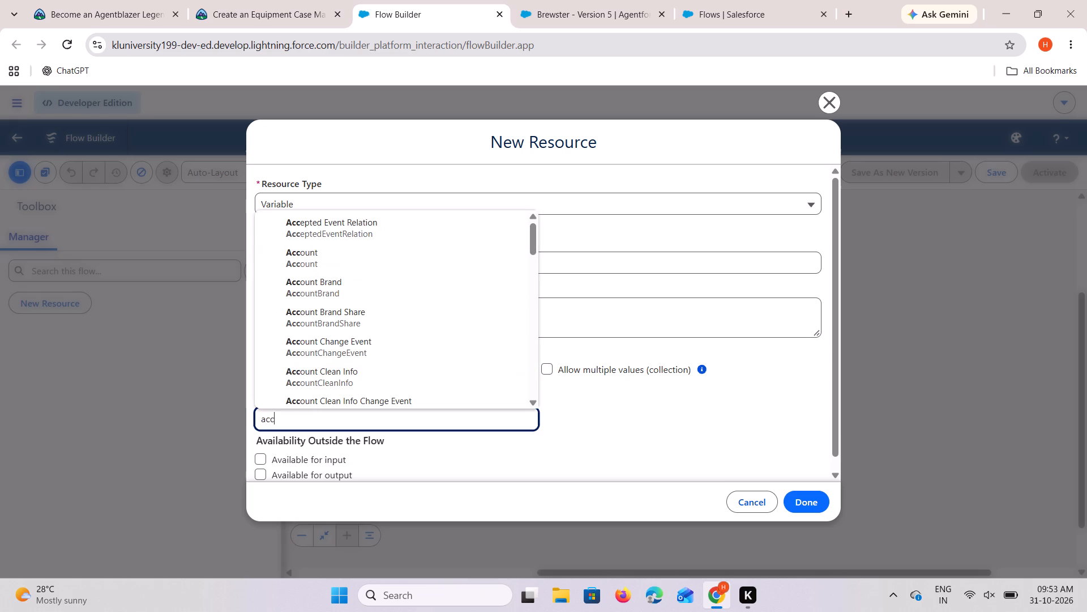
{"action": "type", "text": "ou"}
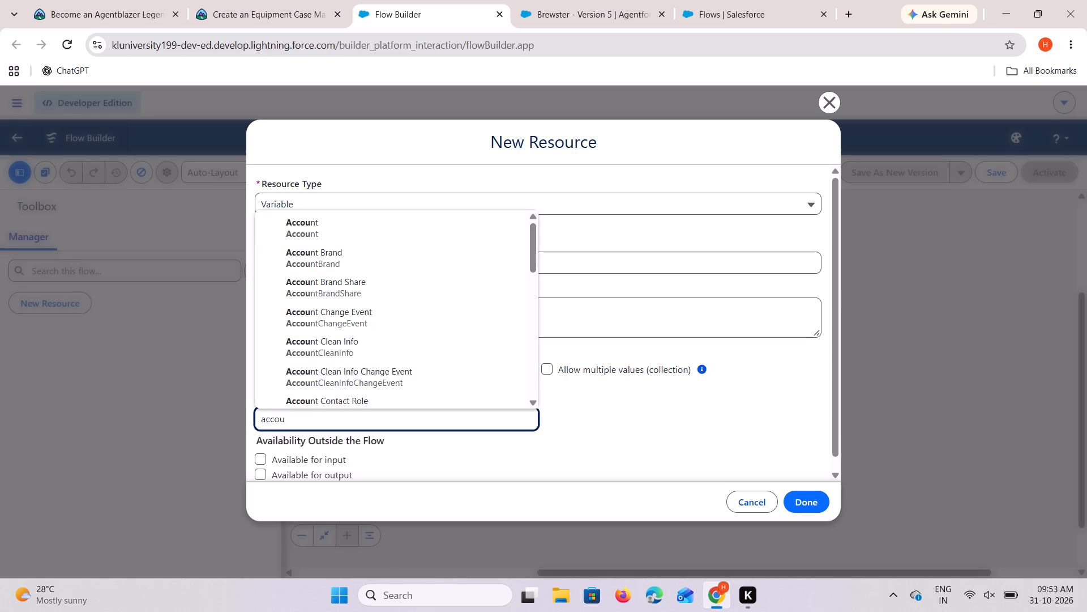
{"action": "left_click", "coordinate": [304, 232]}
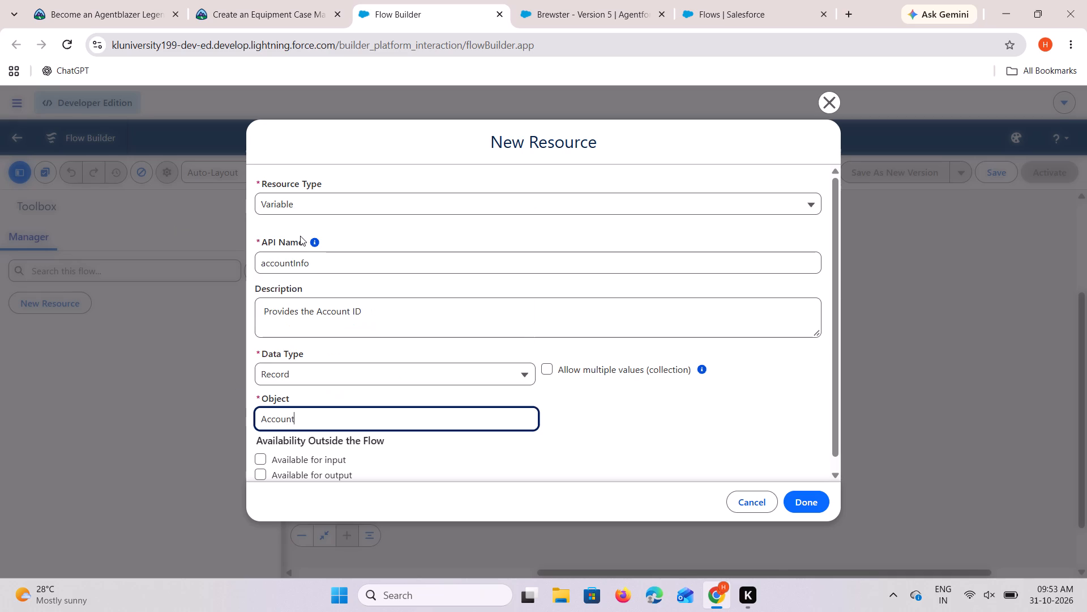
{"action": "left_click", "coordinate": [263, 456]}
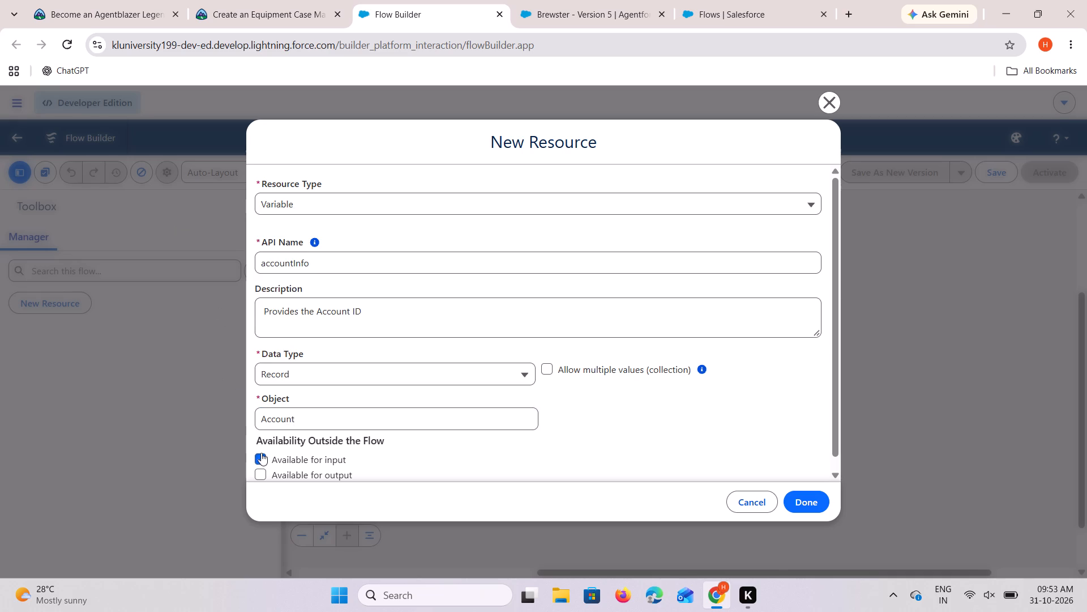
{"action": "scroll", "coordinate": [545, 397], "scroll_direction": "down", "scroll_amount": 1}
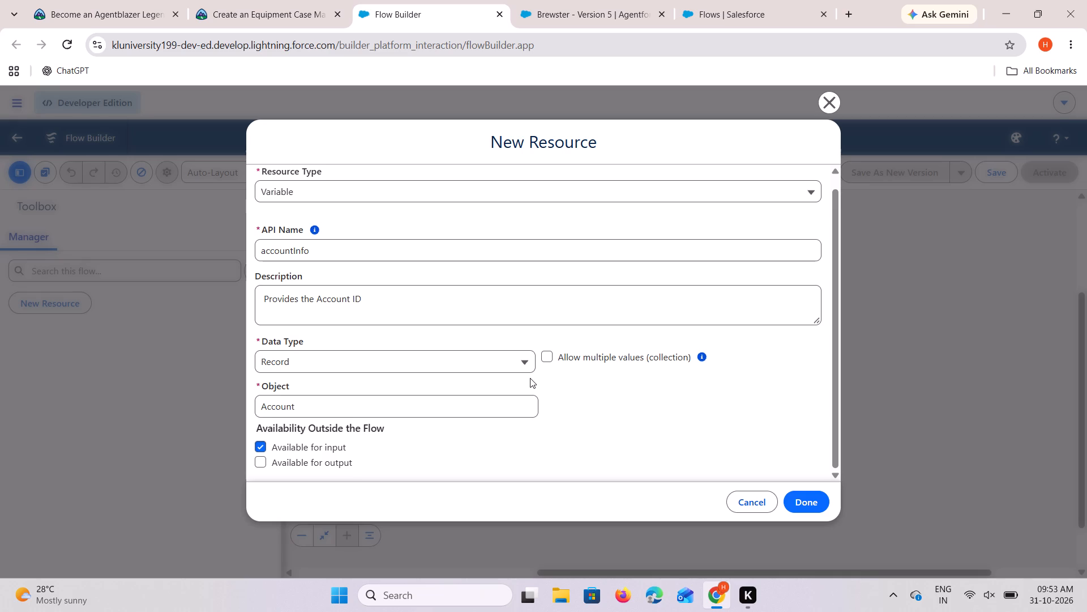
{"action": "left_click", "coordinate": [801, 498]}
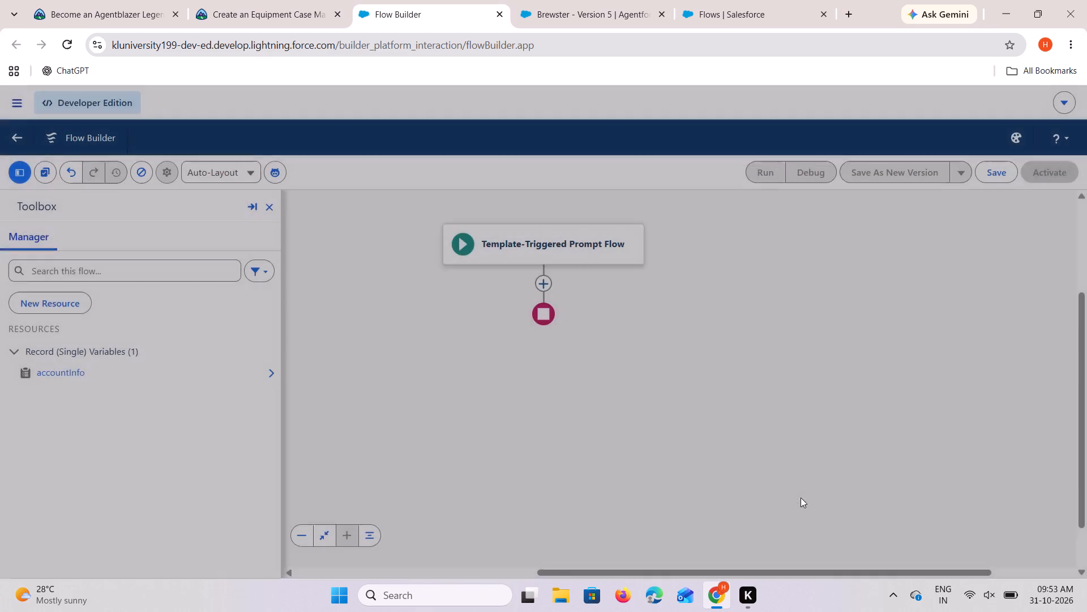
Add a second Variable resource to the flow and give it the API name assetName from the Trailhead instructions.
{"action": "left_click", "coordinate": [72, 305]}
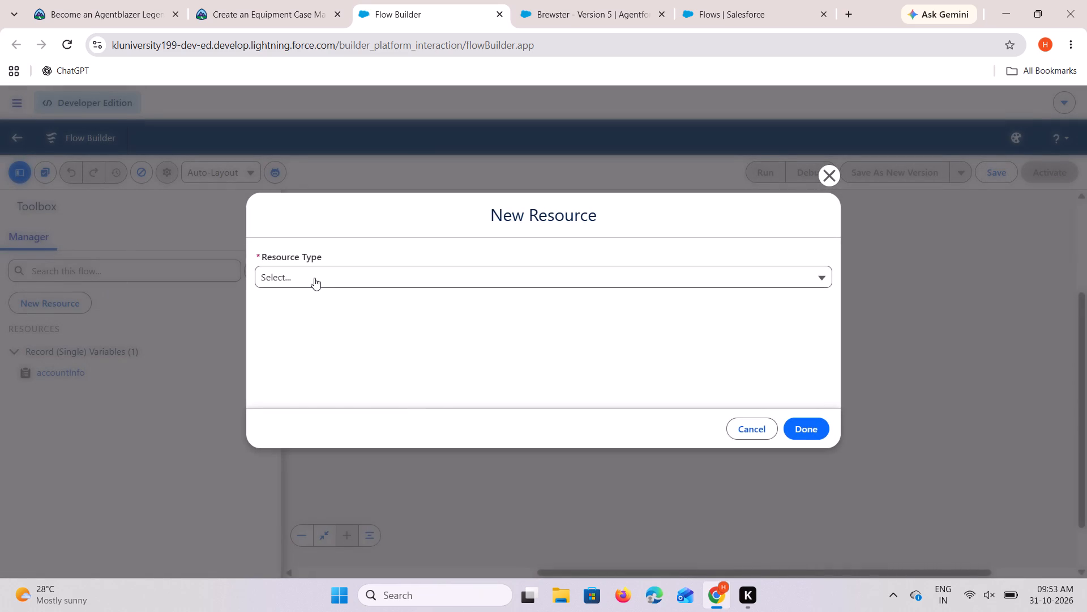
{"action": "left_click", "coordinate": [314, 273]}
{"action": "left_click", "coordinate": [297, 299]}
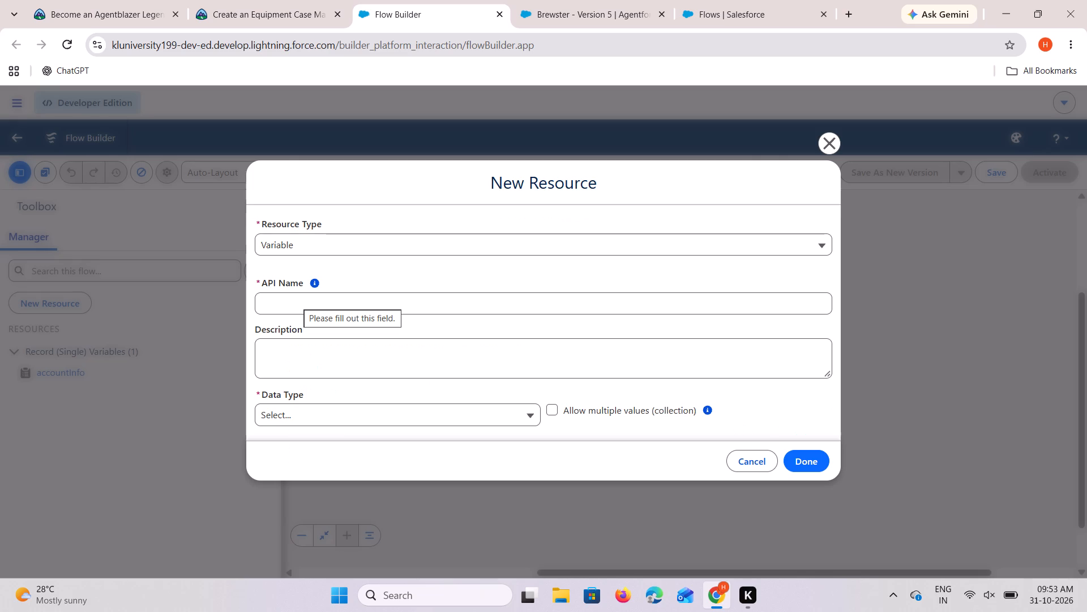
{"action": "left_click", "coordinate": [326, 7]}
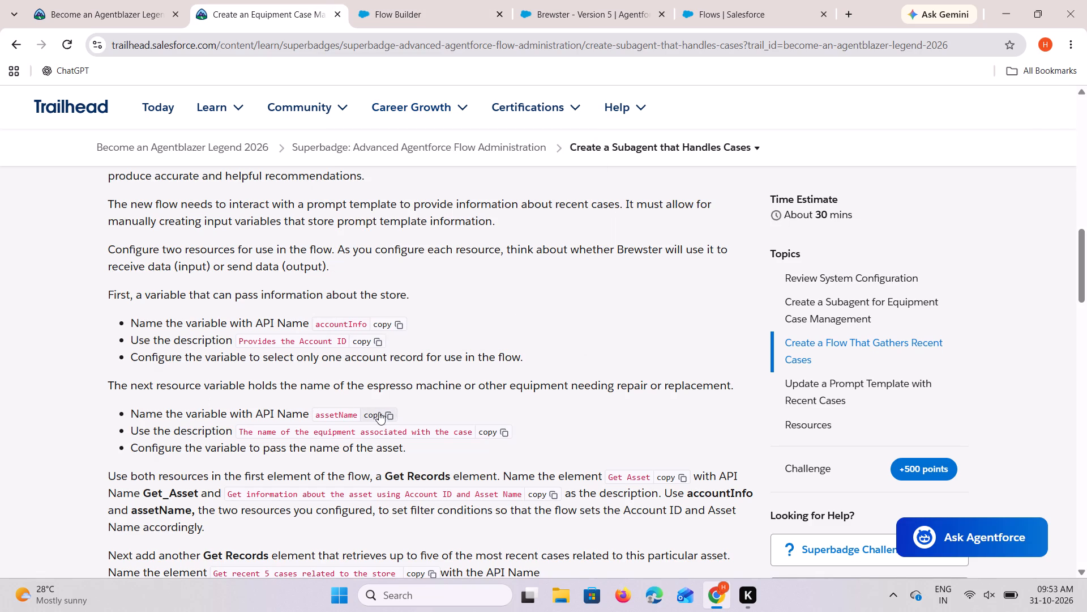
{"action": "left_click", "coordinate": [379, 412]}
{"action": "scroll", "coordinate": [315, 389], "scroll_direction": "down", "scroll_amount": 2}
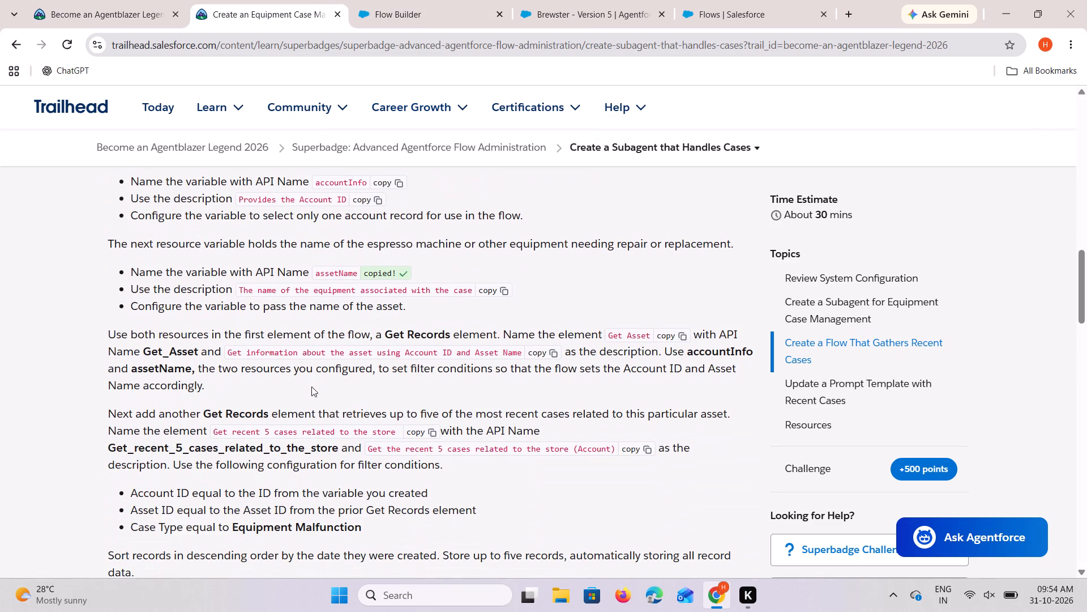
{"action": "left_click", "coordinate": [450, 8]}
{"action": "right_click", "coordinate": [339, 309]}
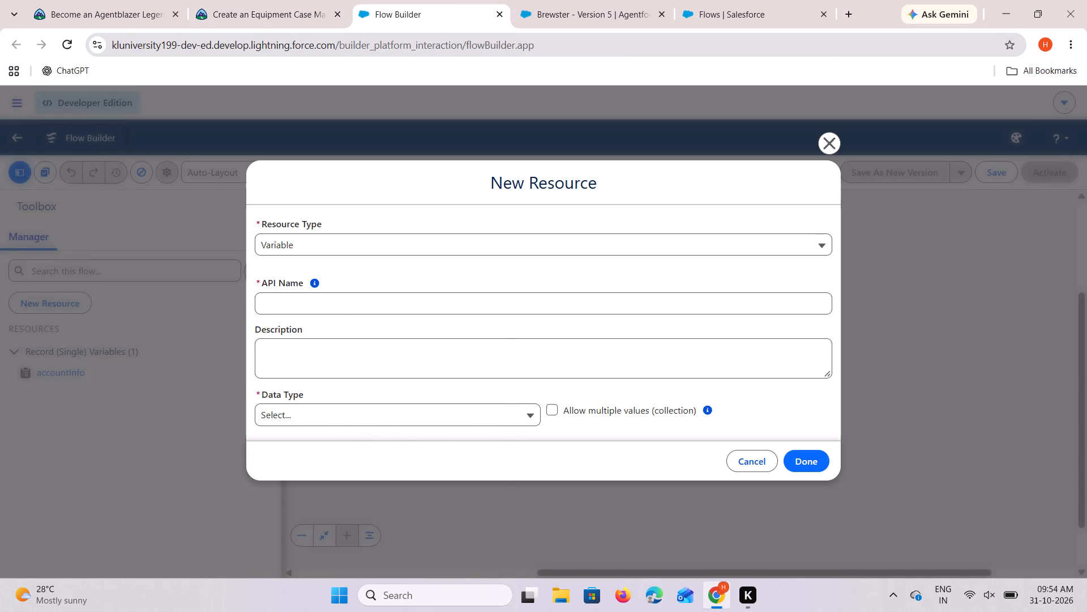
{"action": "left_click", "coordinate": [369, 416]}
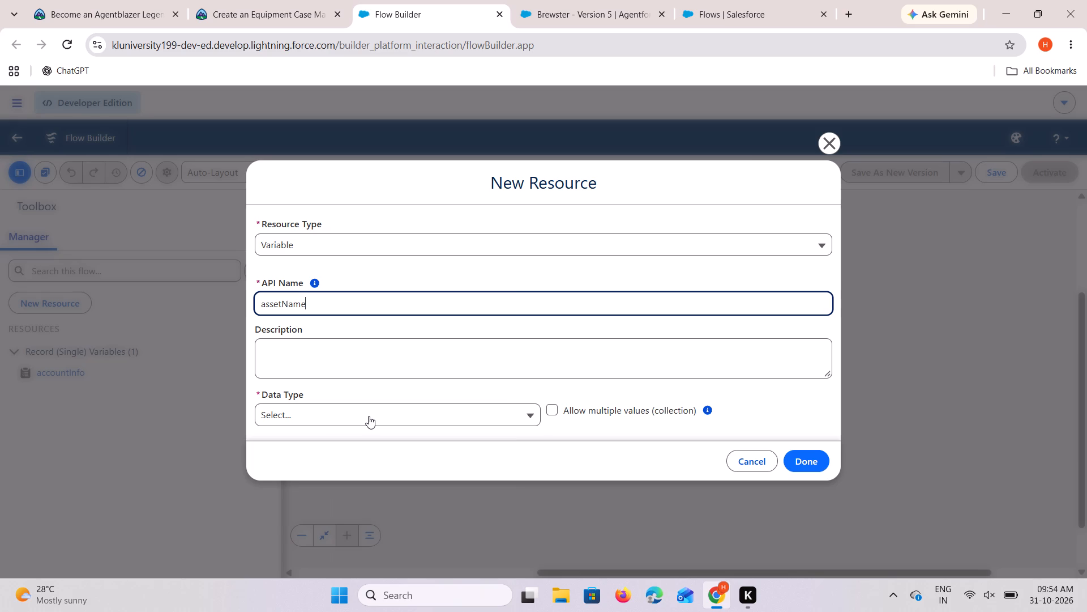
Fill in the assetName variable's description with "The name of the equipment associated with the case" from the Trailhead instructions.
{"action": "left_click", "coordinate": [220, 0]}
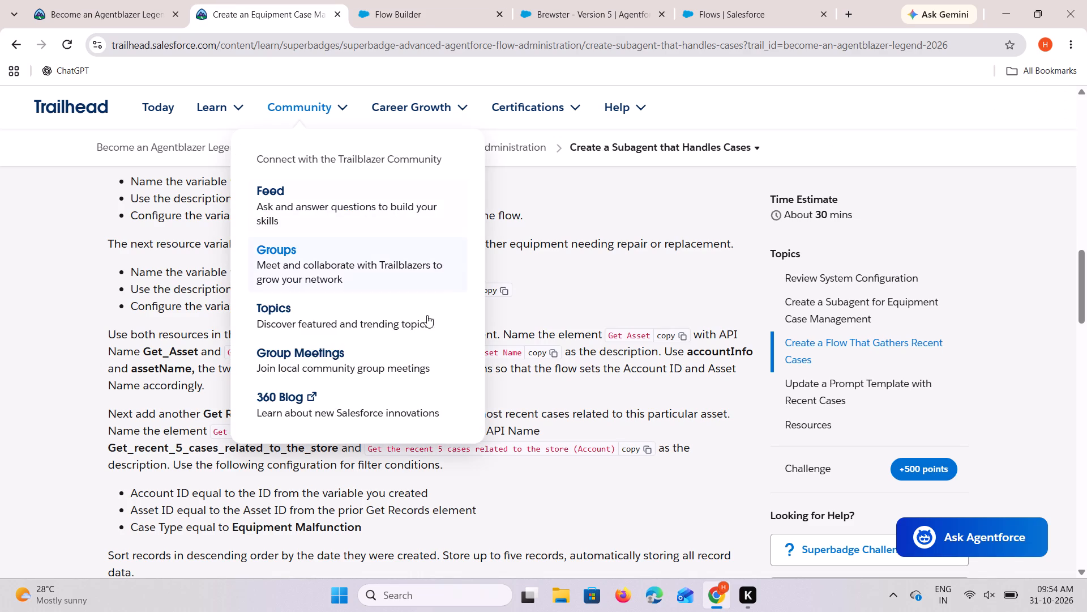
{"action": "left_click", "coordinate": [501, 287]}
{"action": "scroll", "coordinate": [433, 303], "scroll_direction": "down", "scroll_amount": 1}
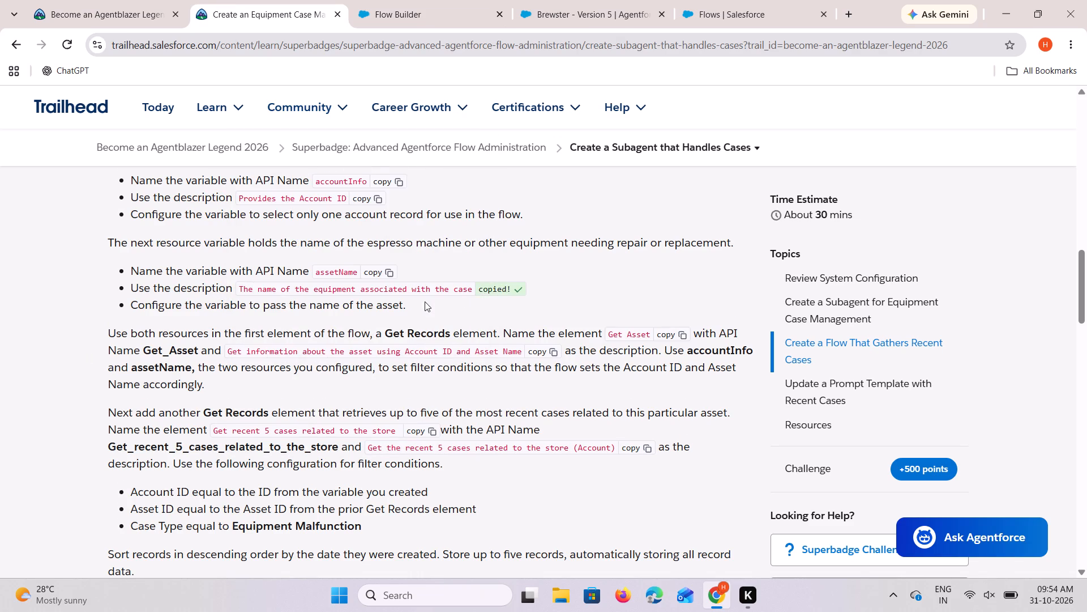
{"action": "left_click", "coordinate": [450, 5]}
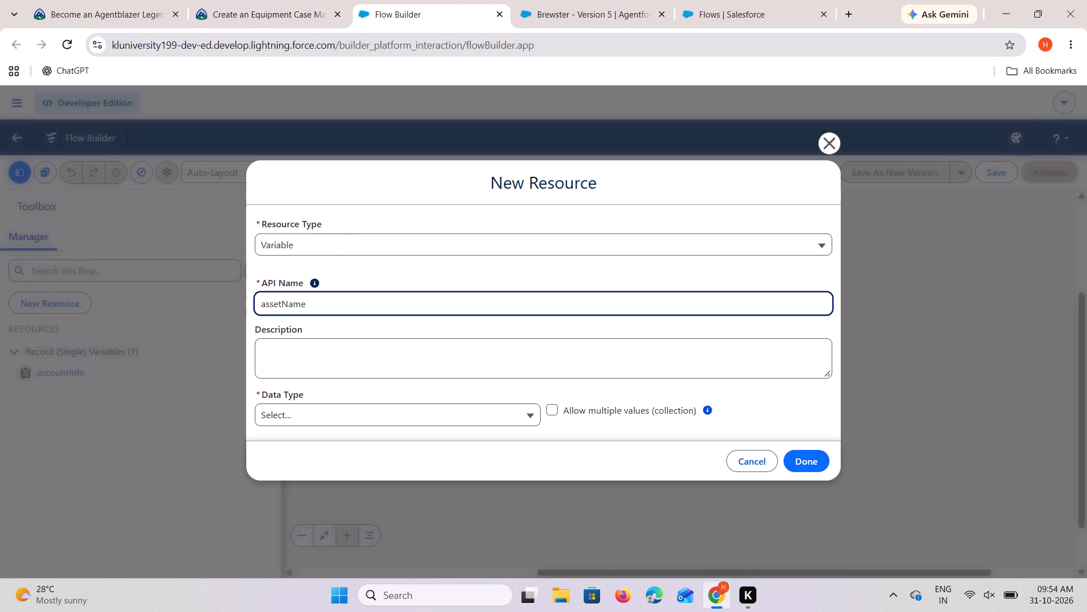
{"action": "right_click", "coordinate": [278, 361]}
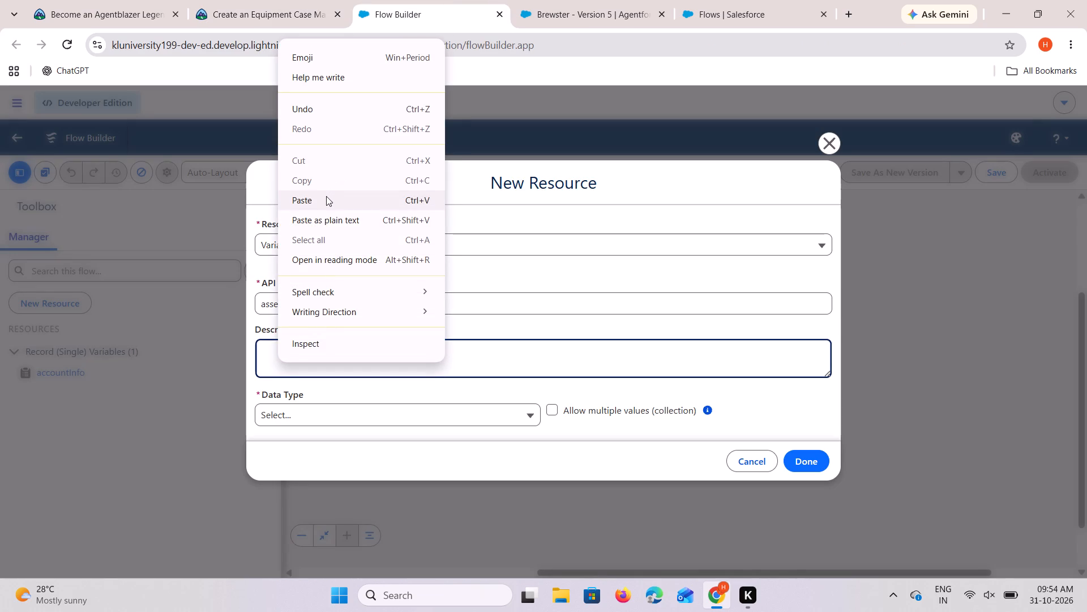
{"action": "left_click", "coordinate": [326, 196]}
Check the assetName instructions, set the variable's data type to Text, make it available for input, and save the resource.
{"action": "left_click", "coordinate": [270, 0]}
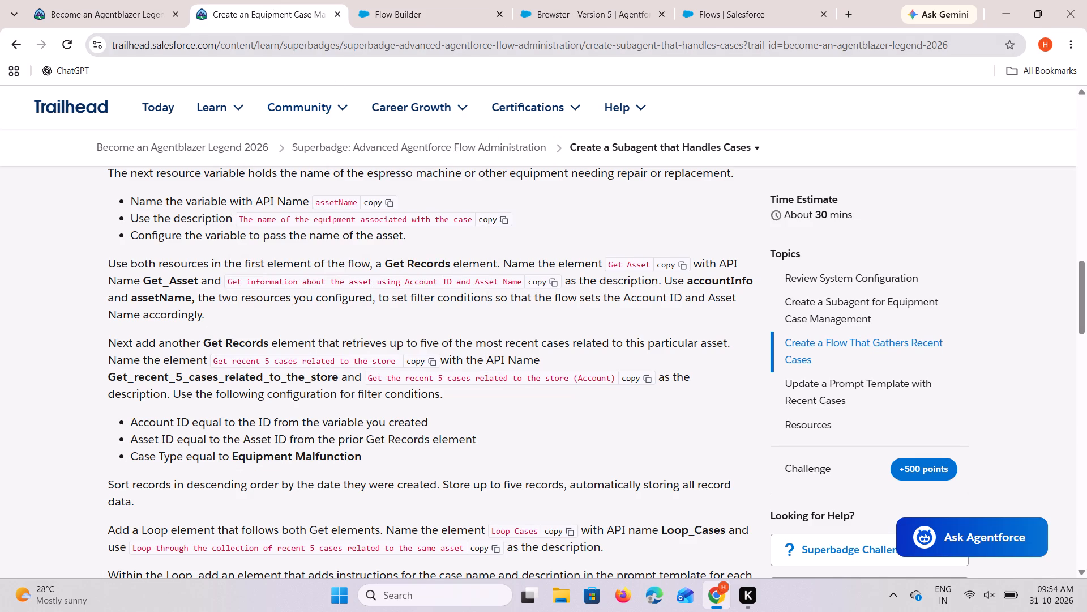
{"action": "scroll", "coordinate": [243, 305], "scroll_direction": "down", "scroll_amount": 1}
{"action": "scroll", "coordinate": [229, 301], "scroll_direction": "up", "scroll_amount": 1}
{"action": "left_click", "coordinate": [429, 0]}
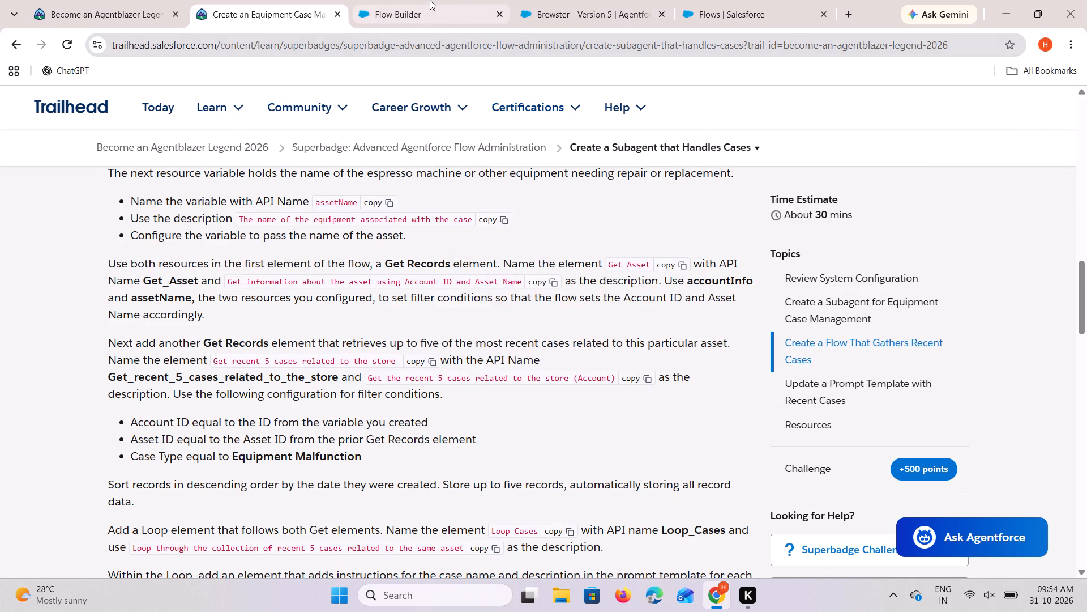
{"action": "left_click", "coordinate": [427, 409]}
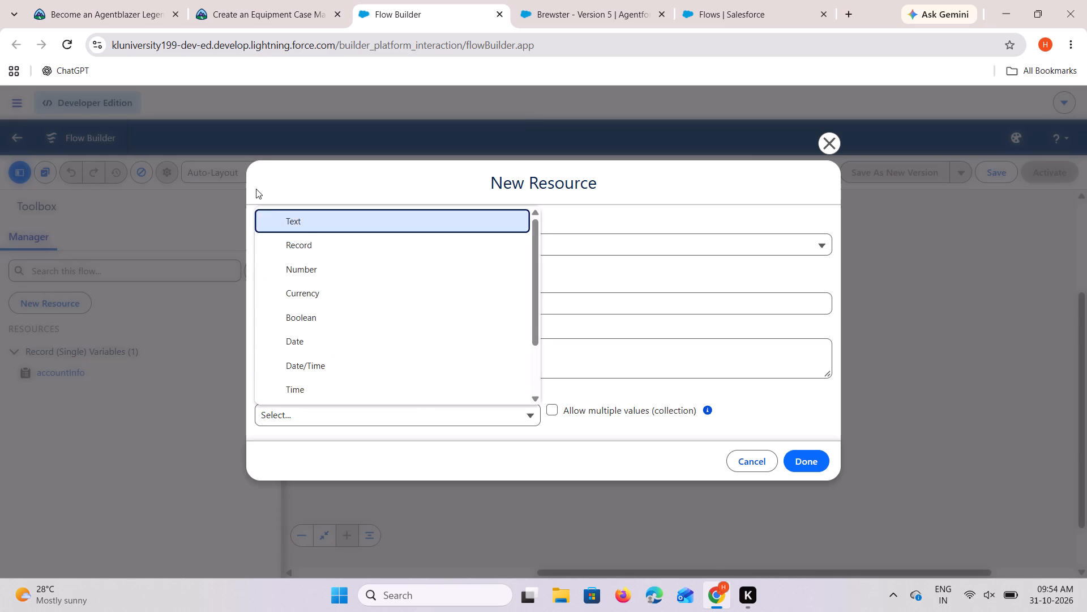
{"action": "left_click", "coordinate": [296, 217]}
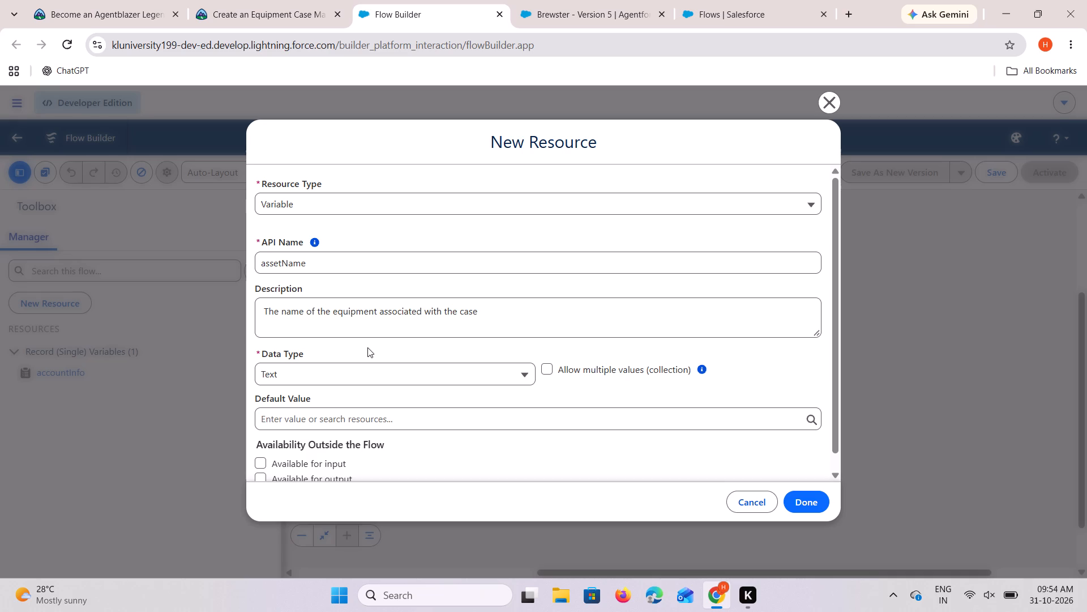
{"action": "left_click", "coordinate": [259, 465]}
{"action": "left_click", "coordinate": [811, 499]}
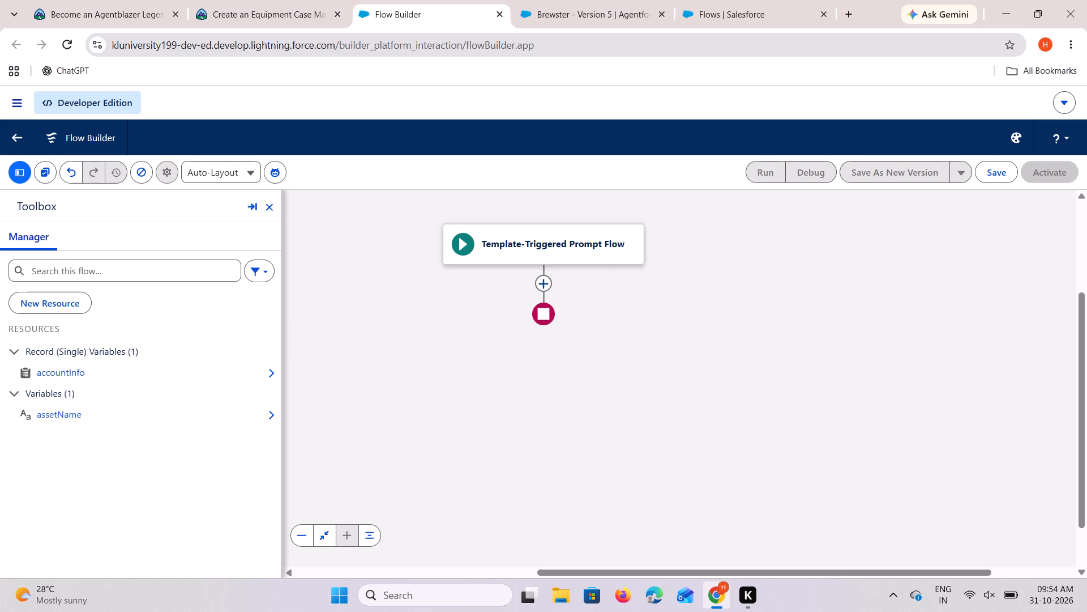
Add a Get Records element directly after the flow's start and label it Get Asset, copied from the Trailhead instructions.
{"action": "left_click", "coordinate": [547, 289]}
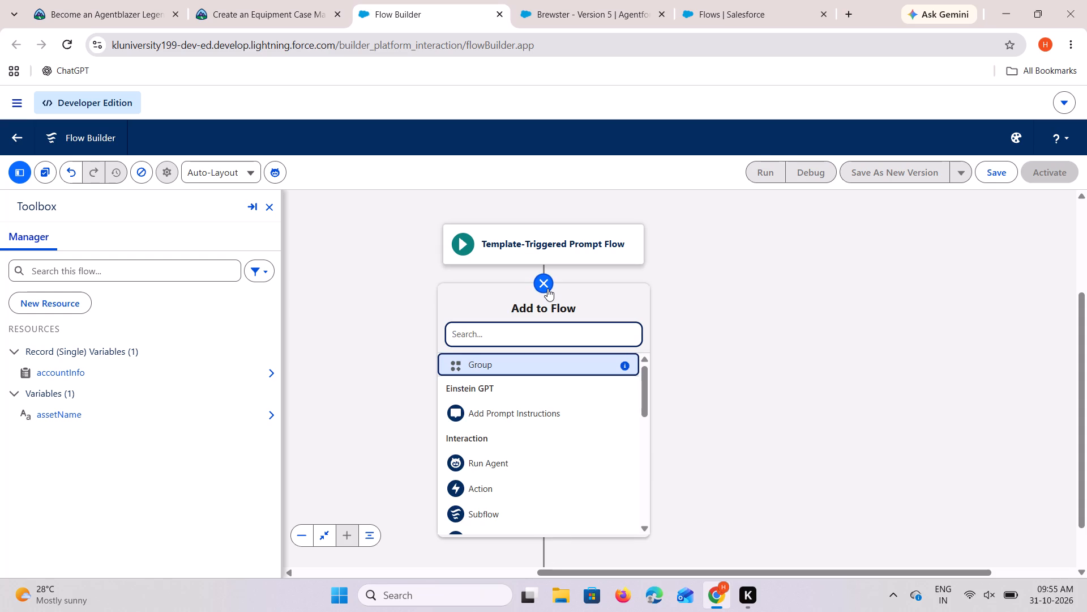
{"action": "left_click", "coordinate": [533, 331]}
{"action": "type", "text": "get"}
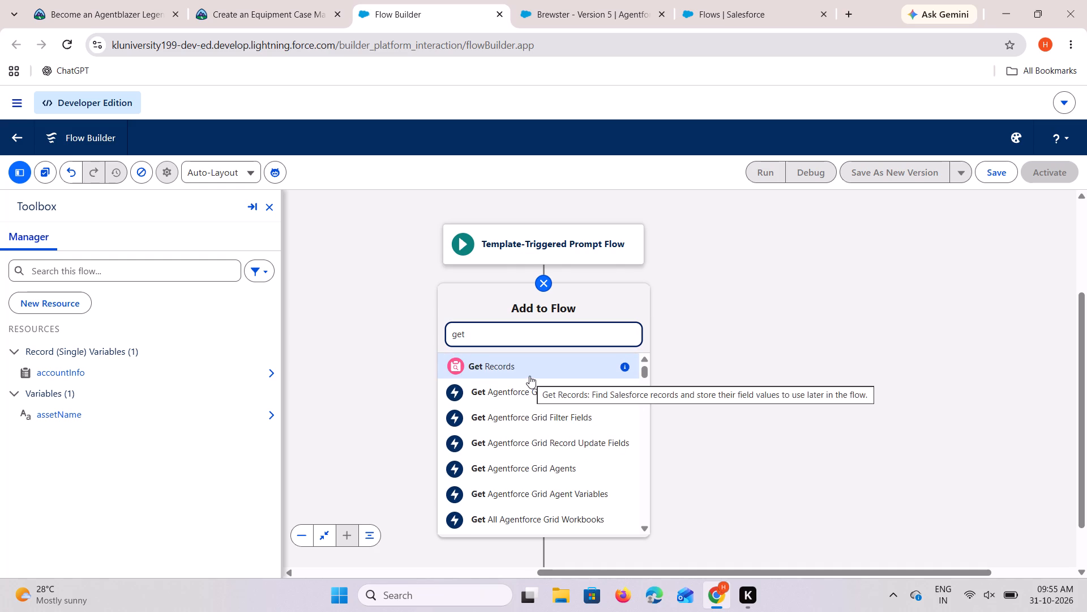
{"action": "left_click", "coordinate": [524, 362]}
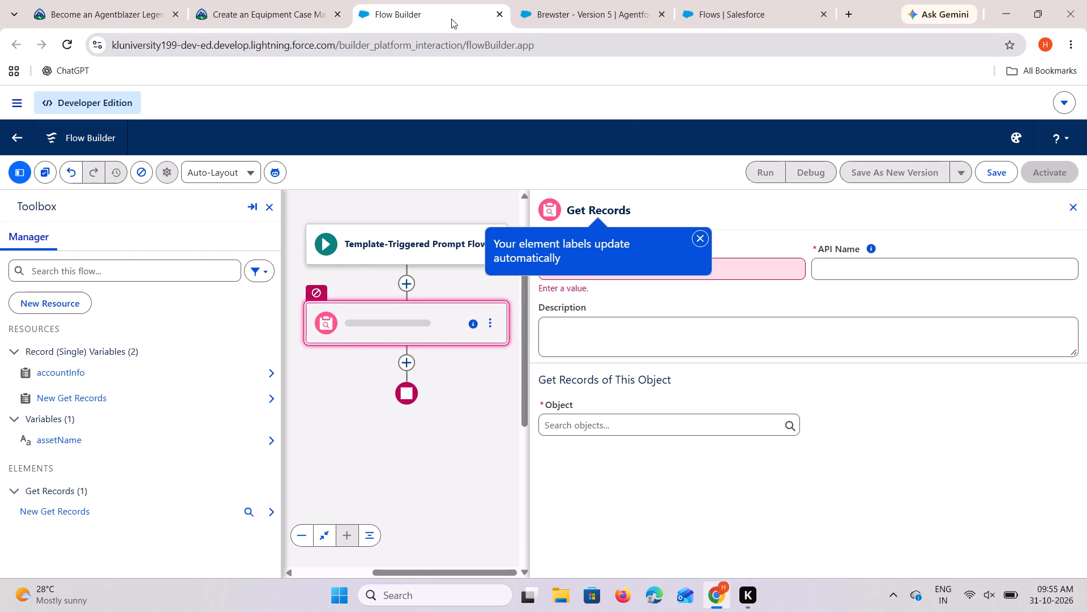
{"action": "left_click", "coordinate": [302, 0]}
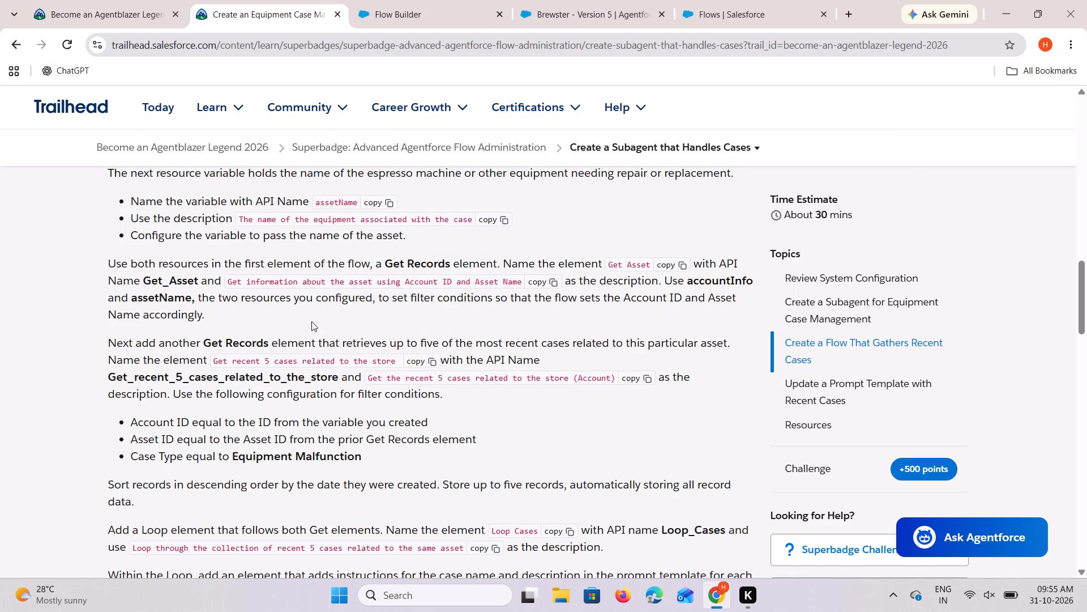
{"action": "scroll", "coordinate": [327, 338], "scroll_direction": "up", "scroll_amount": 1}
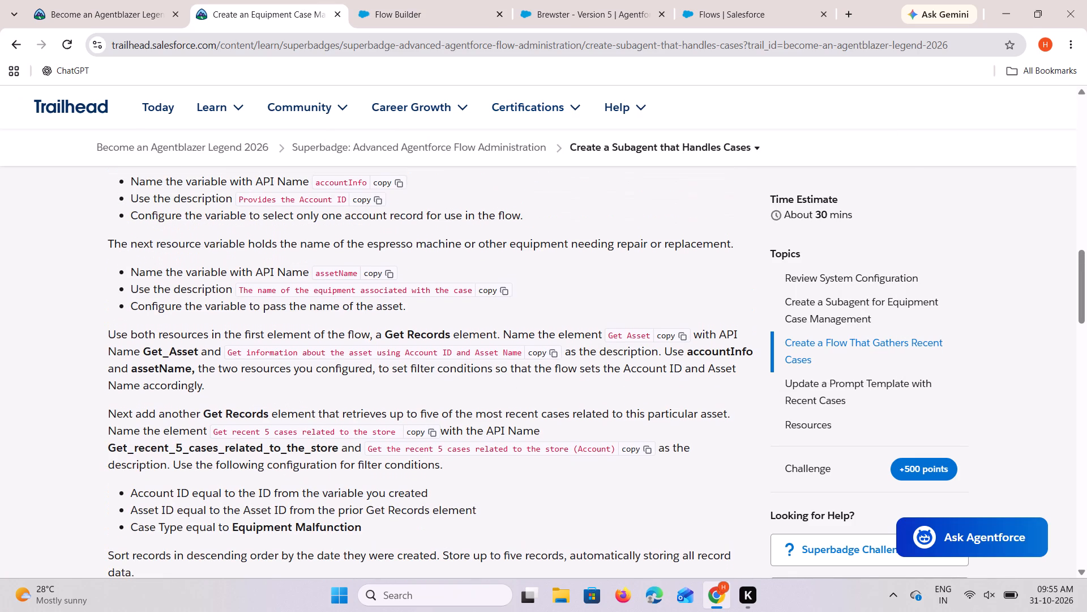
{"action": "left_click", "coordinate": [665, 338]}
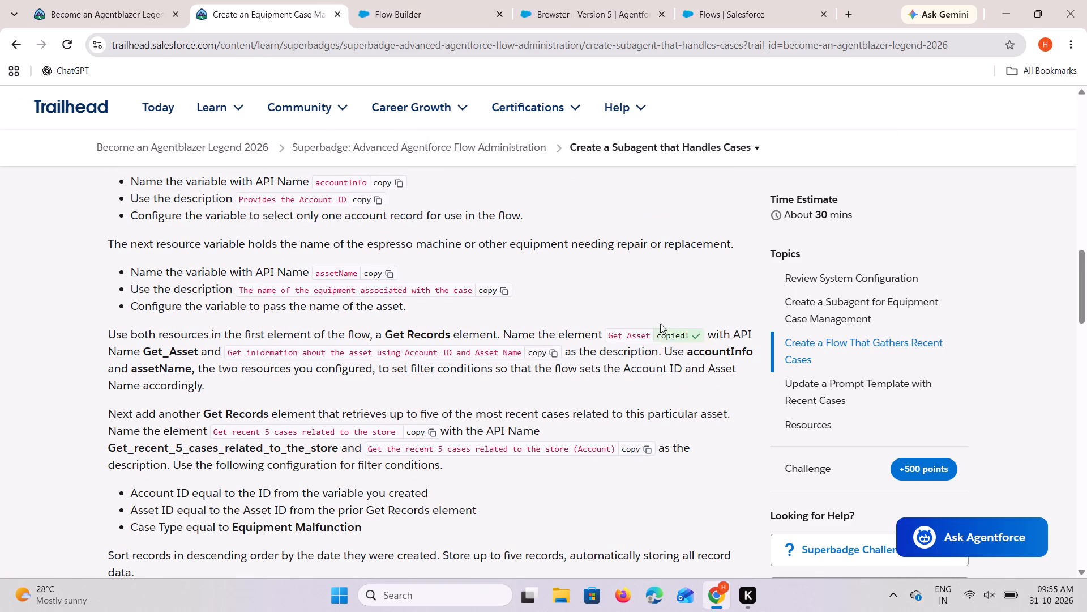
{"action": "left_click", "coordinate": [440, 0]}
{"action": "right_click", "coordinate": [729, 270]}
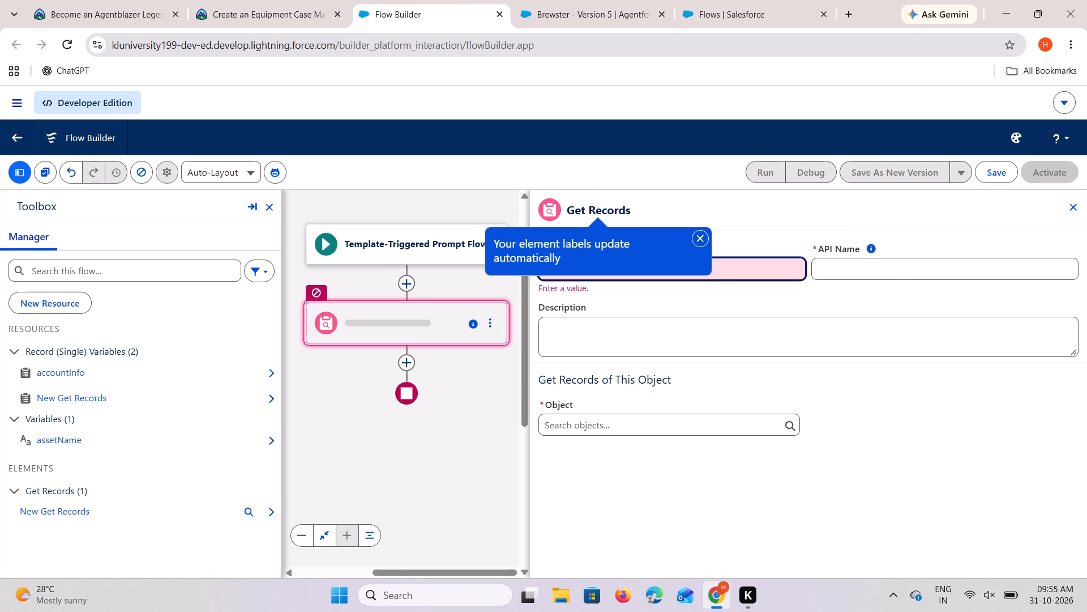
{"action": "left_click", "coordinate": [761, 415]}
{"action": "left_click", "coordinate": [701, 237]}
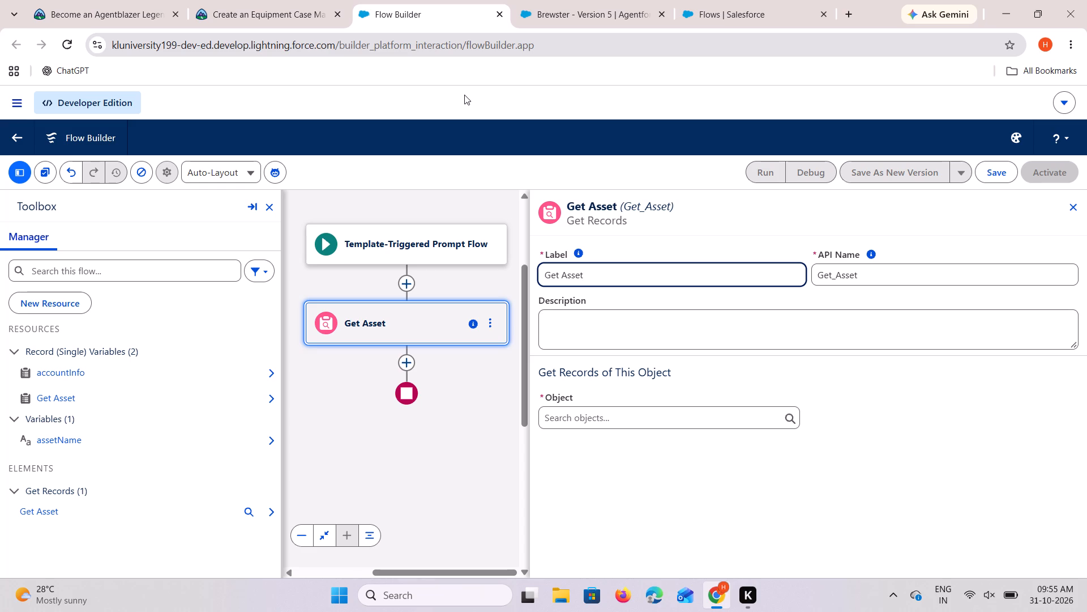
Fill in the Get Asset element's description with "Get information about the asset using Account ID and Asset Name" from the Trailhead instructions.
{"action": "left_click", "coordinate": [302, 1]}
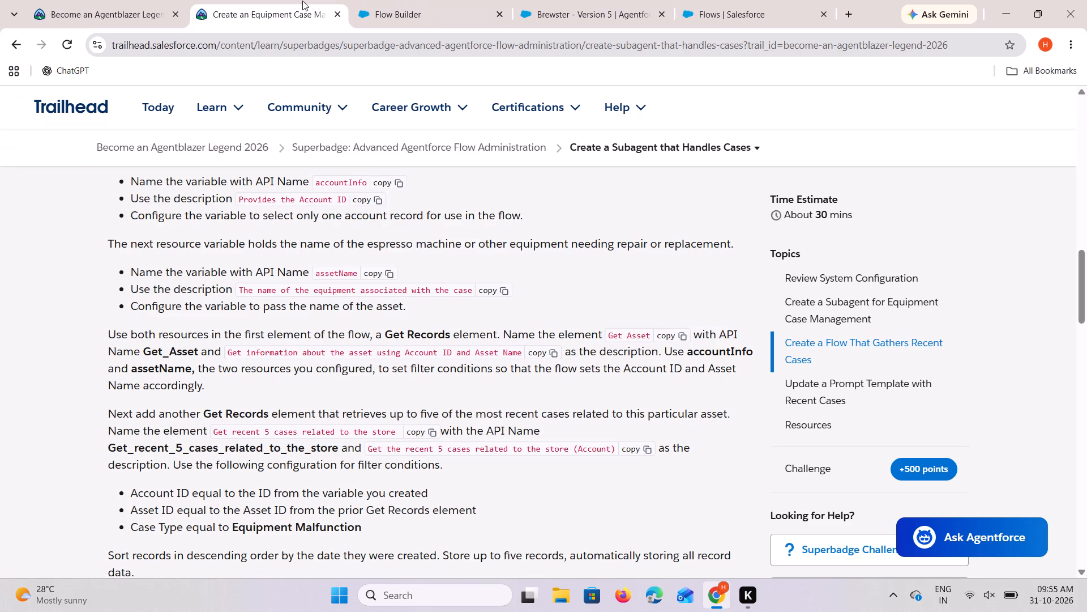
{"action": "left_click", "coordinate": [542, 354]}
{"action": "left_click", "coordinate": [436, 16]}
{"action": "right_click", "coordinate": [613, 316]}
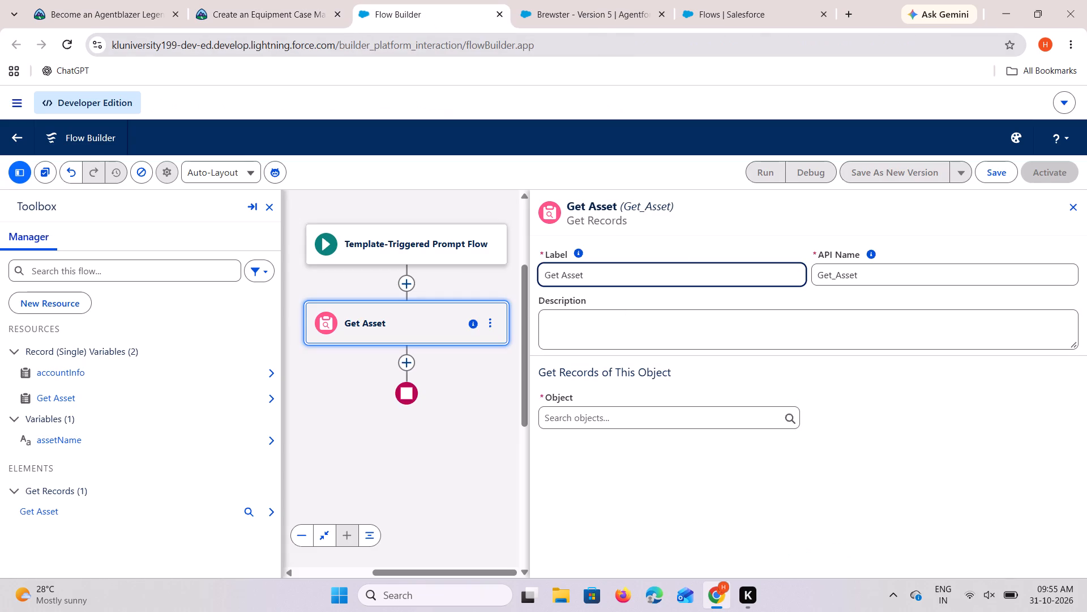
{"action": "left_click", "coordinate": [651, 417]}
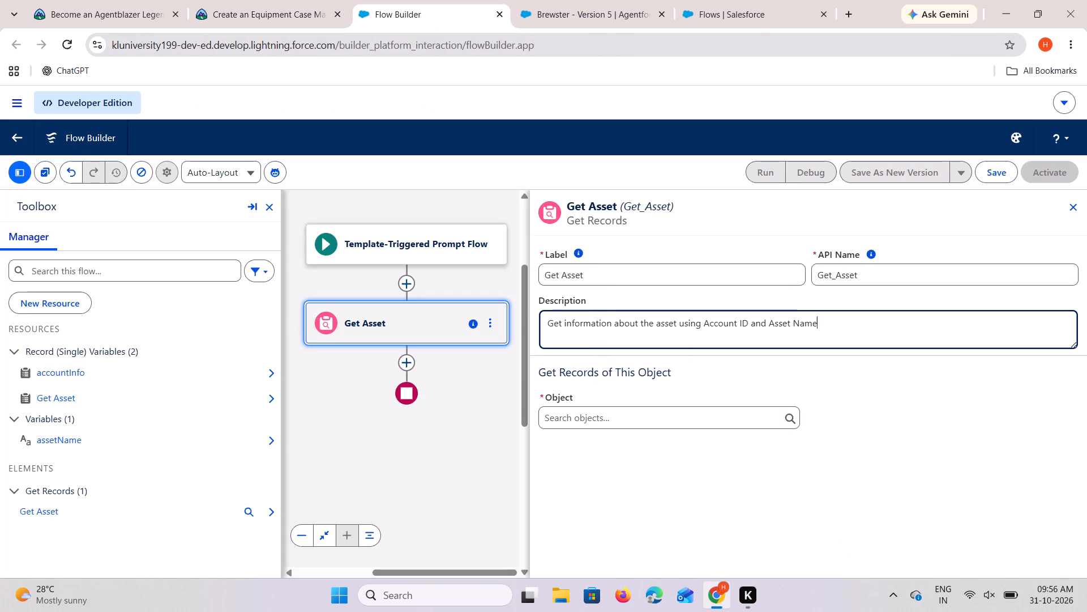
Set Asset as the object whose records the Get Asset element retrieves.
{"action": "left_click", "coordinate": [606, 423]}
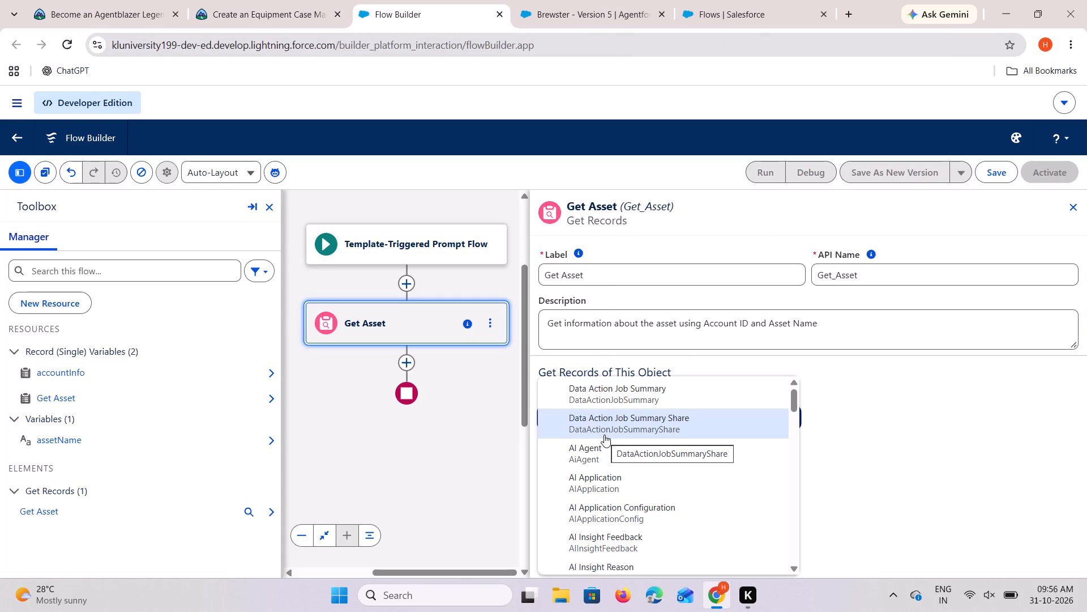
{"action": "type", "text": "ass"}
{"action": "left_click", "coordinate": [600, 538]}
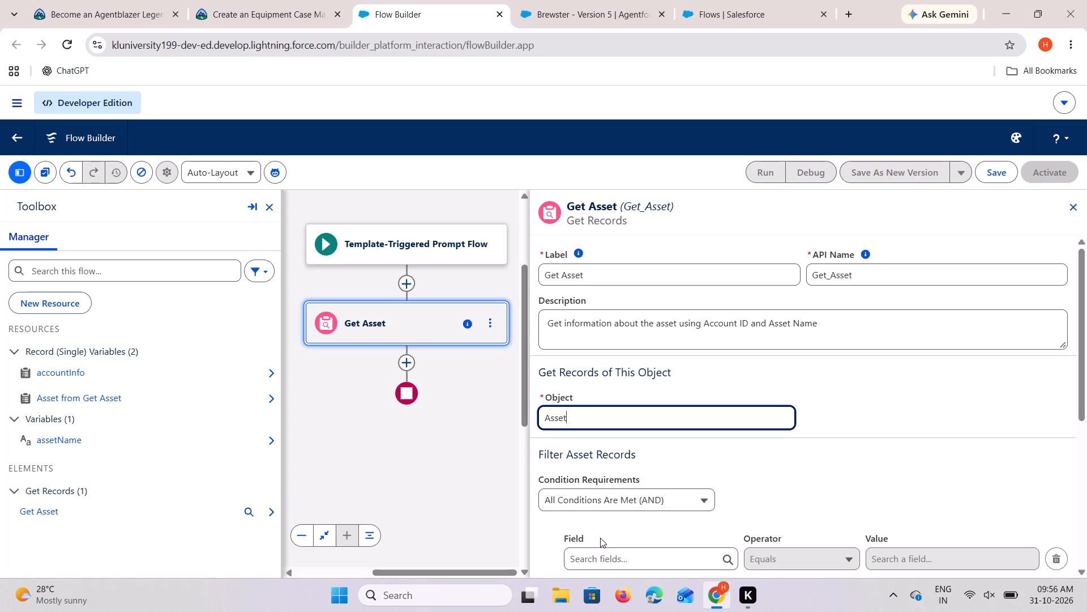
Add a filter condition to Get Asset where Account ID equals the Account ID field of the accountInfo variable.
{"action": "scroll", "coordinate": [610, 522], "scroll_direction": "down", "scroll_amount": 1}
{"action": "left_click", "coordinate": [607, 491]}
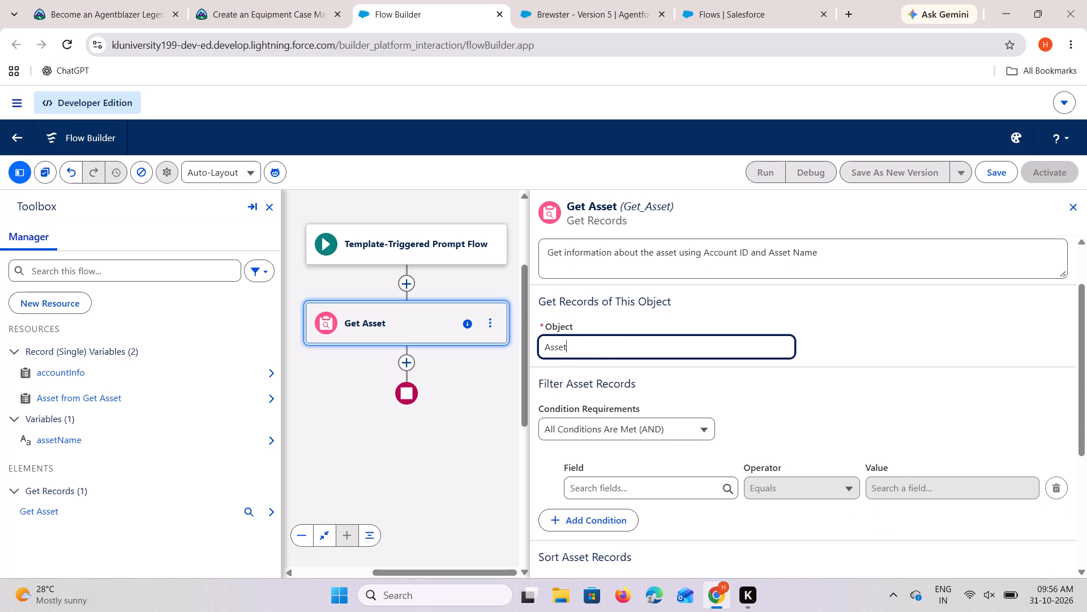
{"action": "left_click", "coordinate": [622, 274]}
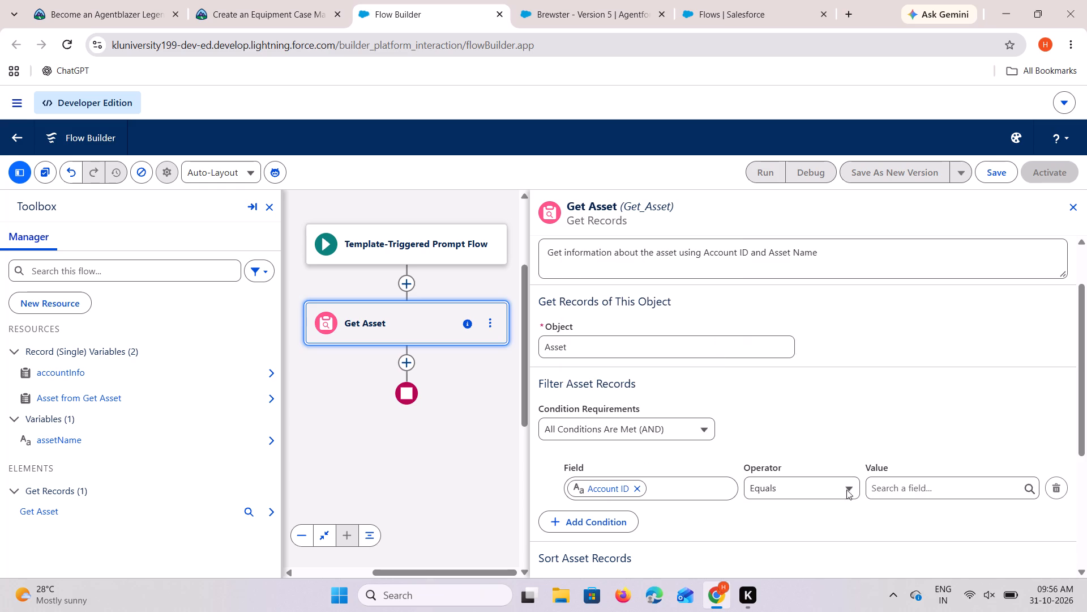
{"action": "left_click", "coordinate": [909, 492]}
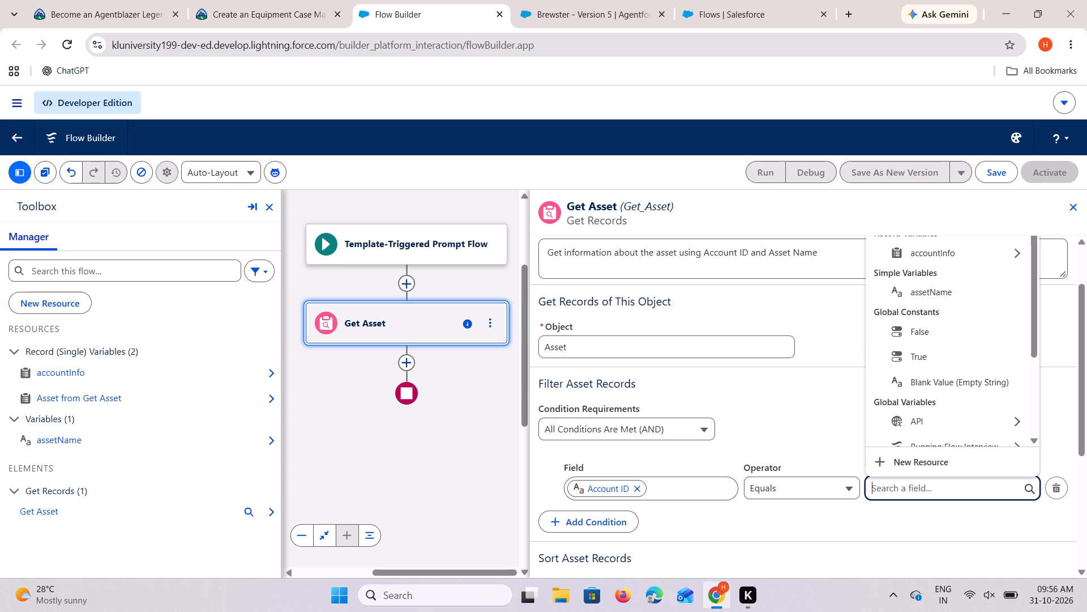
{"action": "scroll", "coordinate": [953, 380], "scroll_direction": "down", "scroll_amount": 1}
{"action": "scroll", "coordinate": [952, 378], "scroll_direction": "up", "scroll_amount": 1}
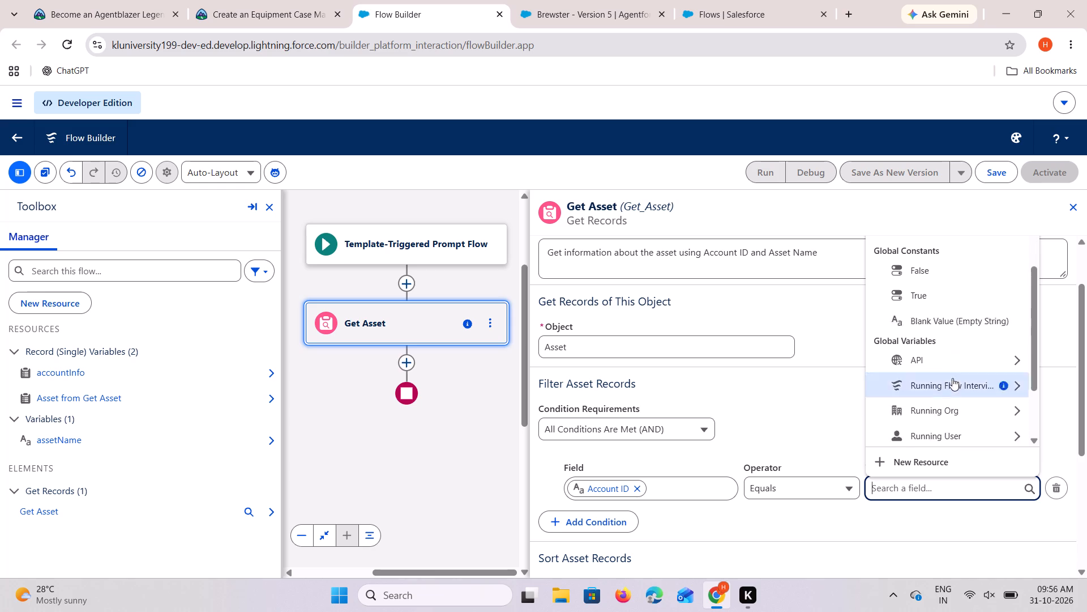
{"action": "scroll", "coordinate": [952, 378], "scroll_direction": "up", "scroll_amount": 1}
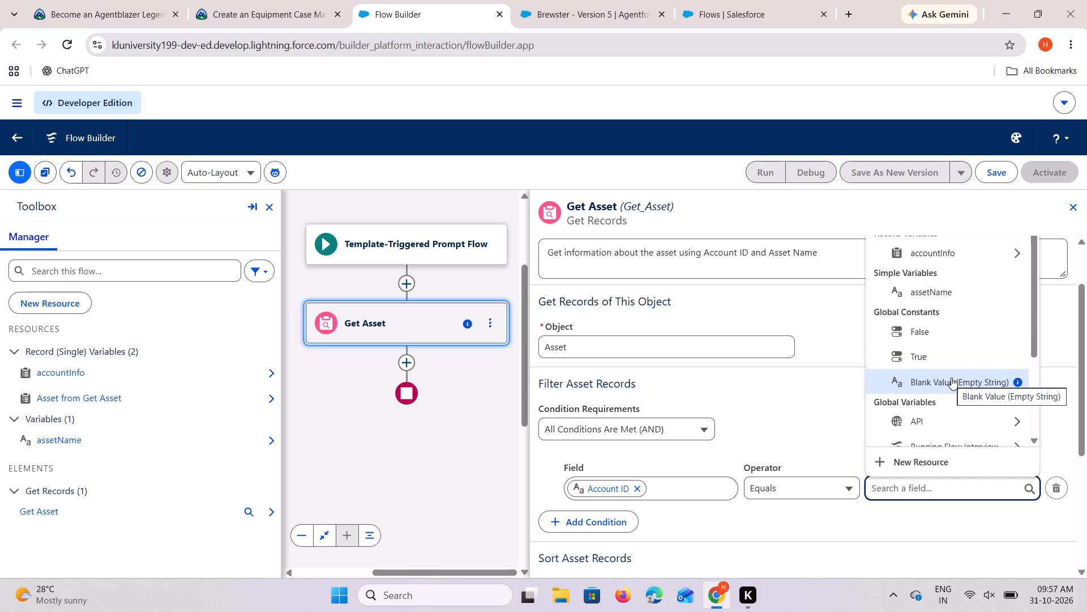
{"action": "scroll", "coordinate": [952, 359], "scroll_direction": "up", "scroll_amount": 4}
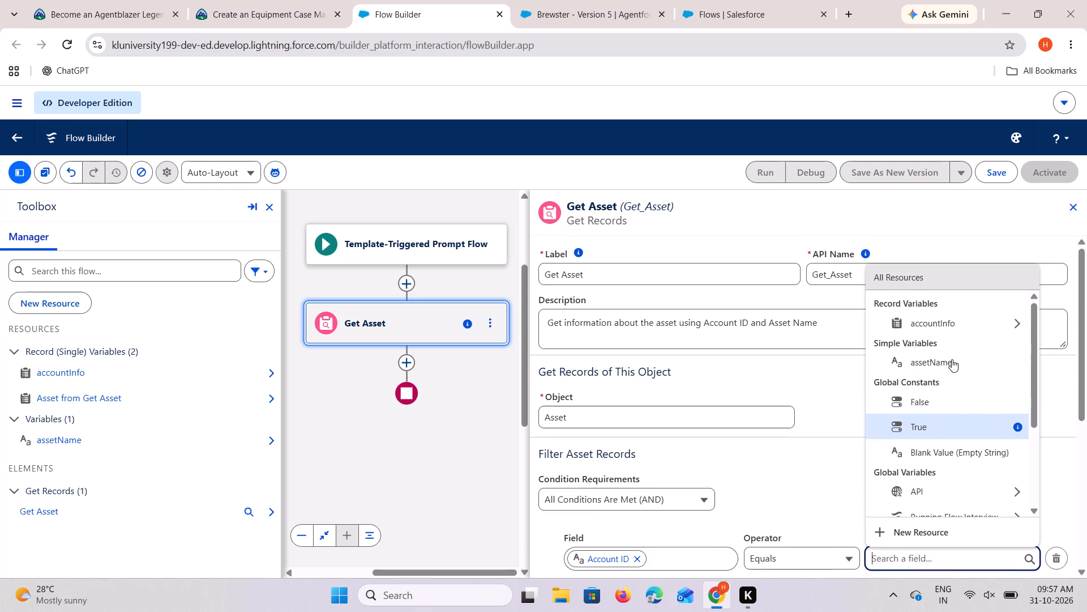
{"action": "left_click", "coordinate": [966, 324]}
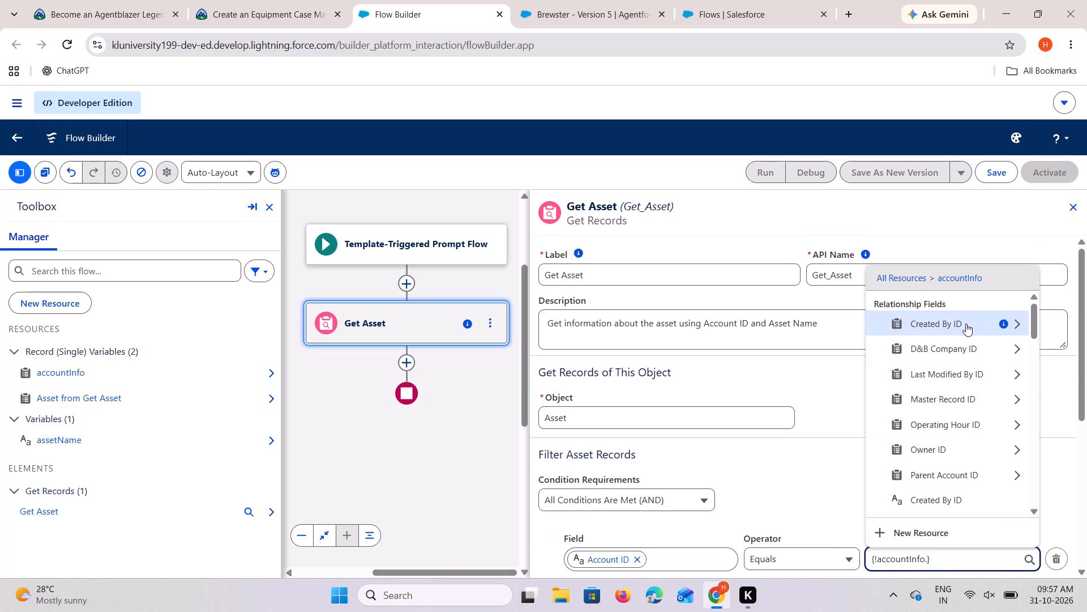
{"action": "type", "text": "acc"}
{"action": "type", "text": "ount id"}
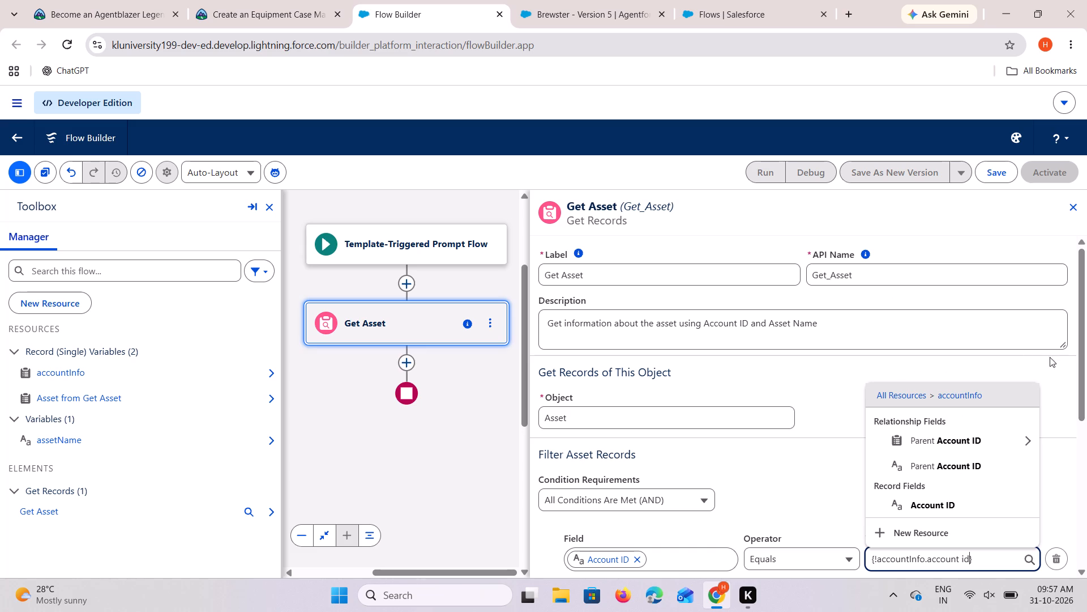
{"action": "left_click", "coordinate": [979, 508]}
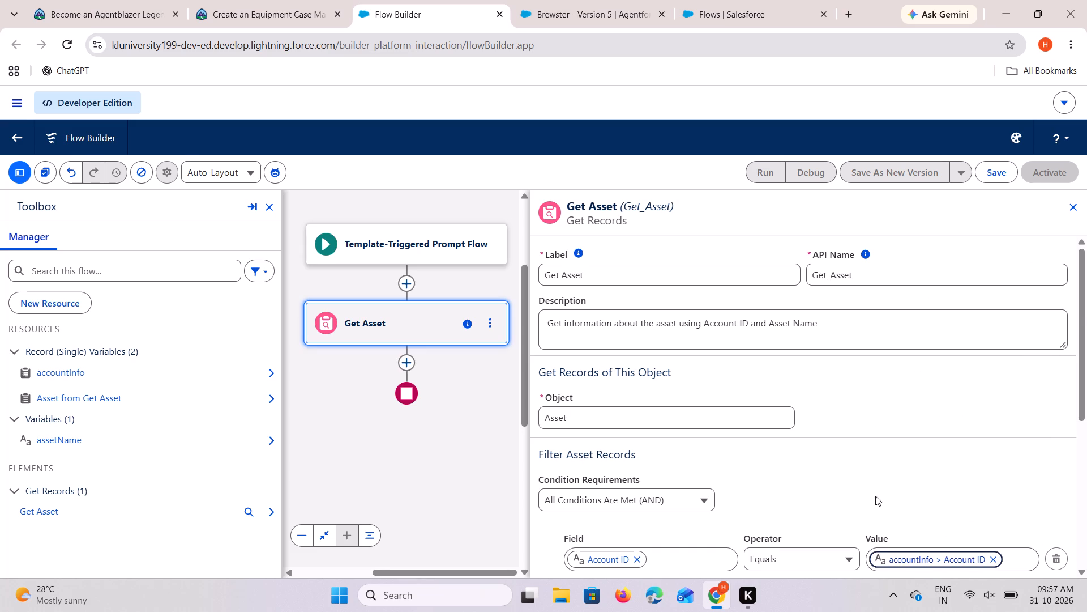
{"action": "scroll", "coordinate": [865, 491], "scroll_direction": "down", "scroll_amount": 2}
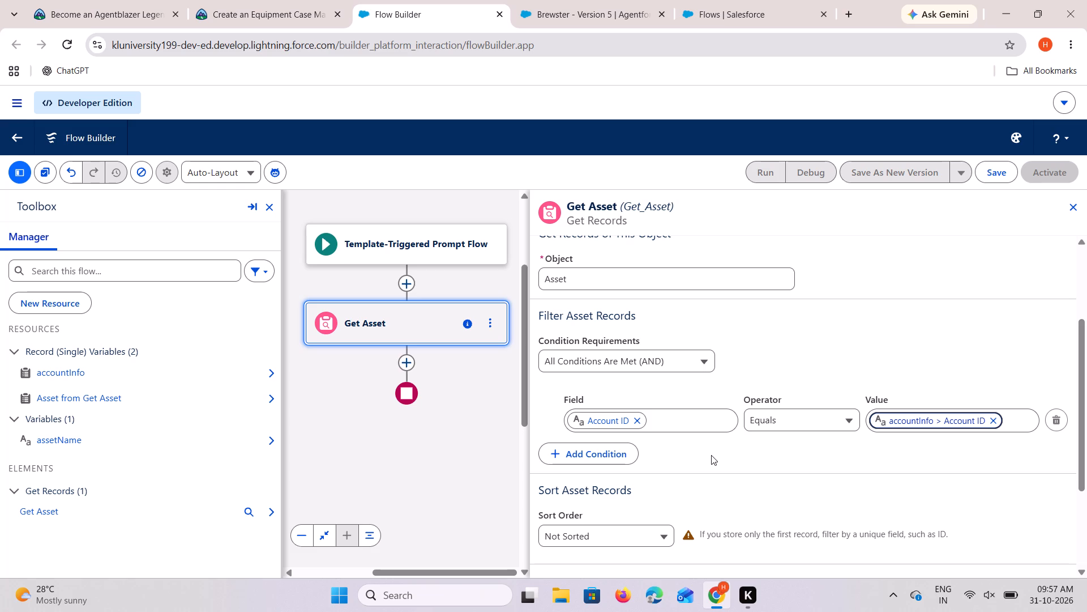
Add a second filter condition to Get Asset where Asset Name equals the assetName variable, and close the element's settings.
{"action": "left_click", "coordinate": [618, 454]}
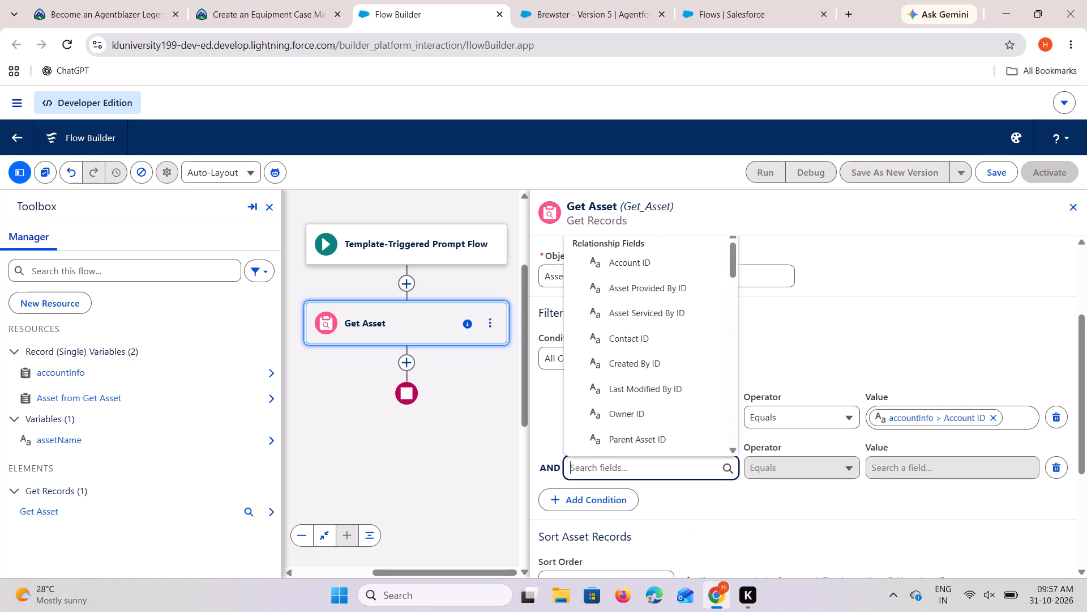
{"action": "scroll", "coordinate": [727, 478], "scroll_direction": "down", "scroll_amount": 1}
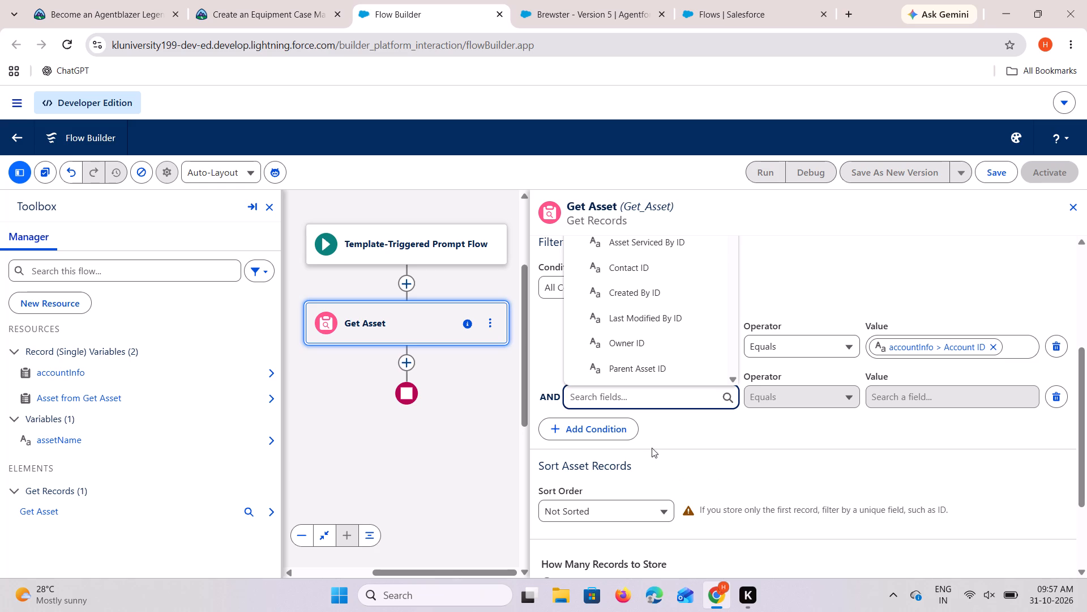
{"action": "type", "text": "ass"}
{"action": "type", "text": "est"}
{"action": "key", "text": "space"}
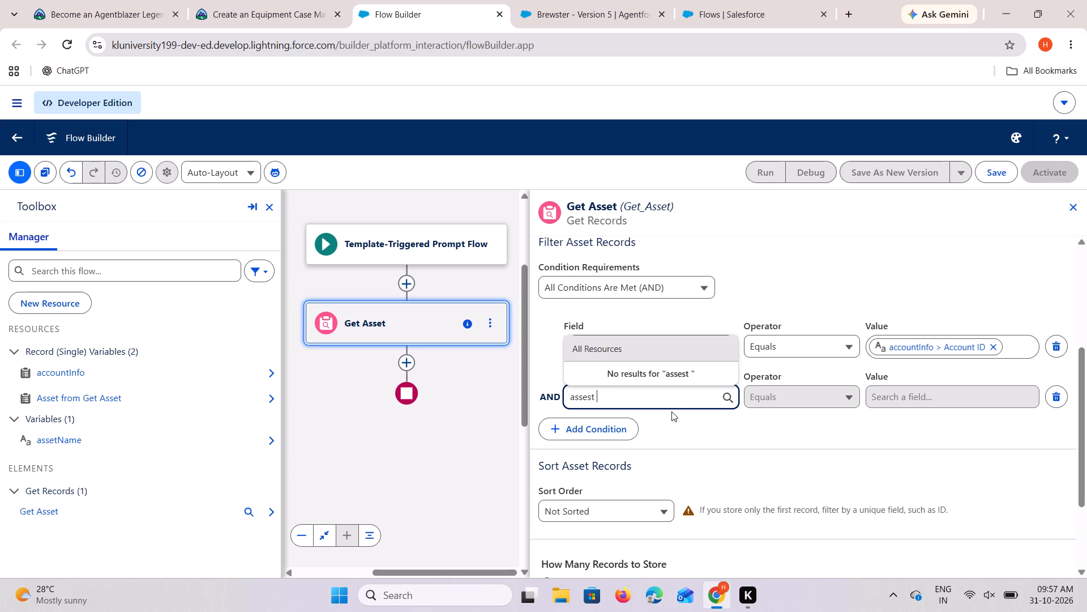
{"action": "key", "text": "BackSpace"}
{"action": "key", "text": "BackSpace"}
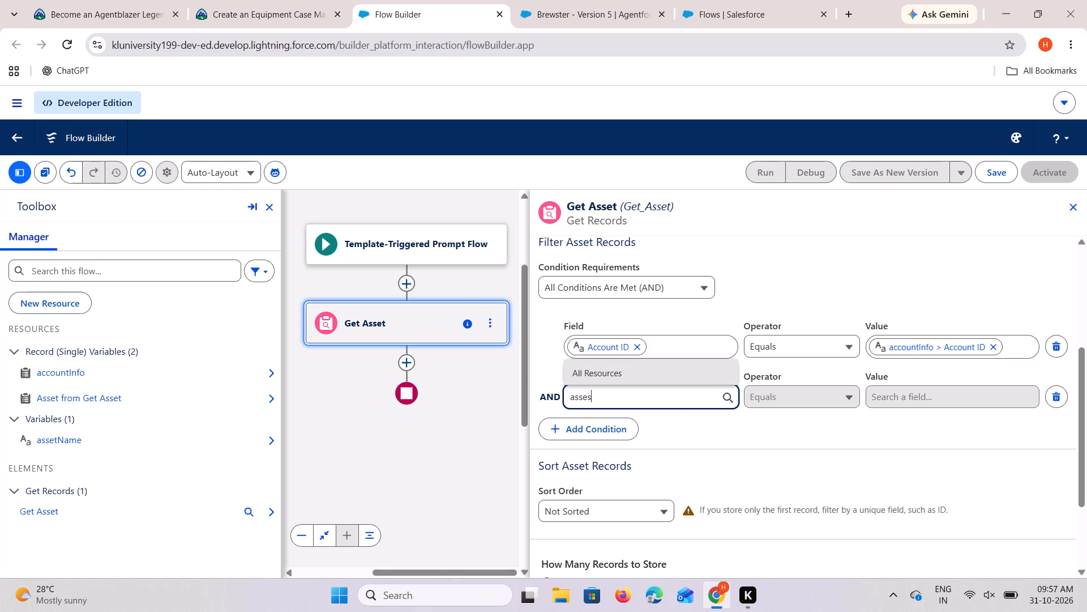
{"action": "key", "text": "BackSpace"}
{"action": "key", "text": "t"}
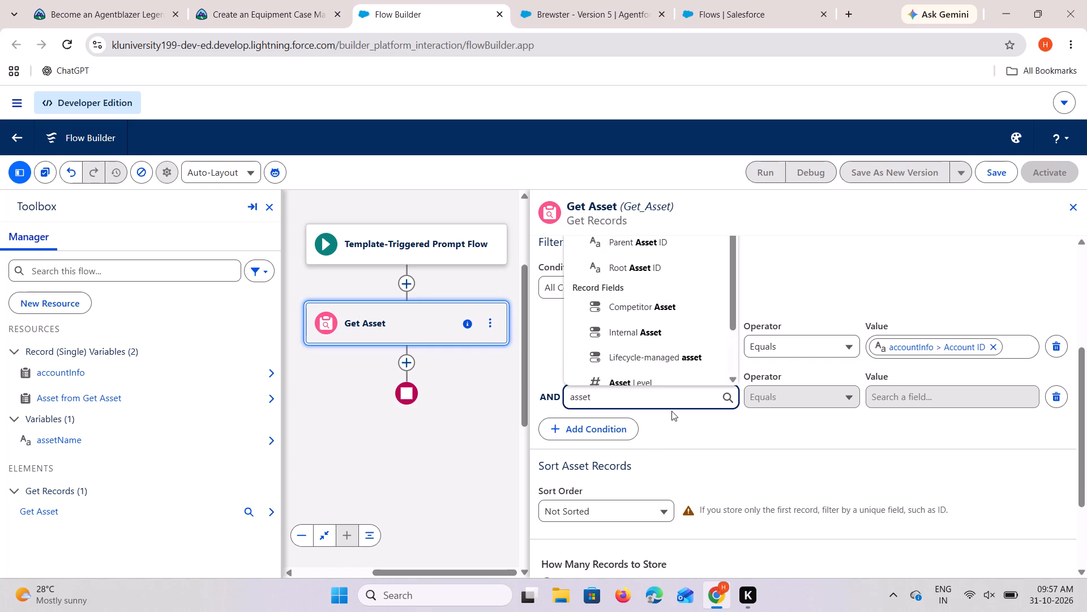
{"action": "key", "text": "space"}
{"action": "type", "text": "n"}
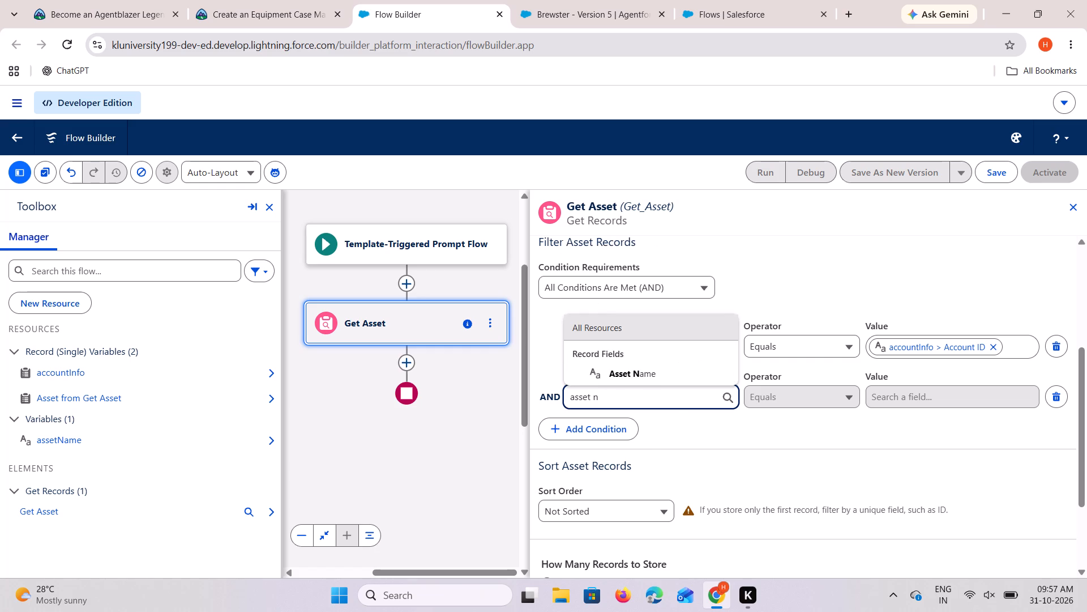
{"action": "key", "text": "a"}
{"action": "left_click", "coordinate": [636, 377]}
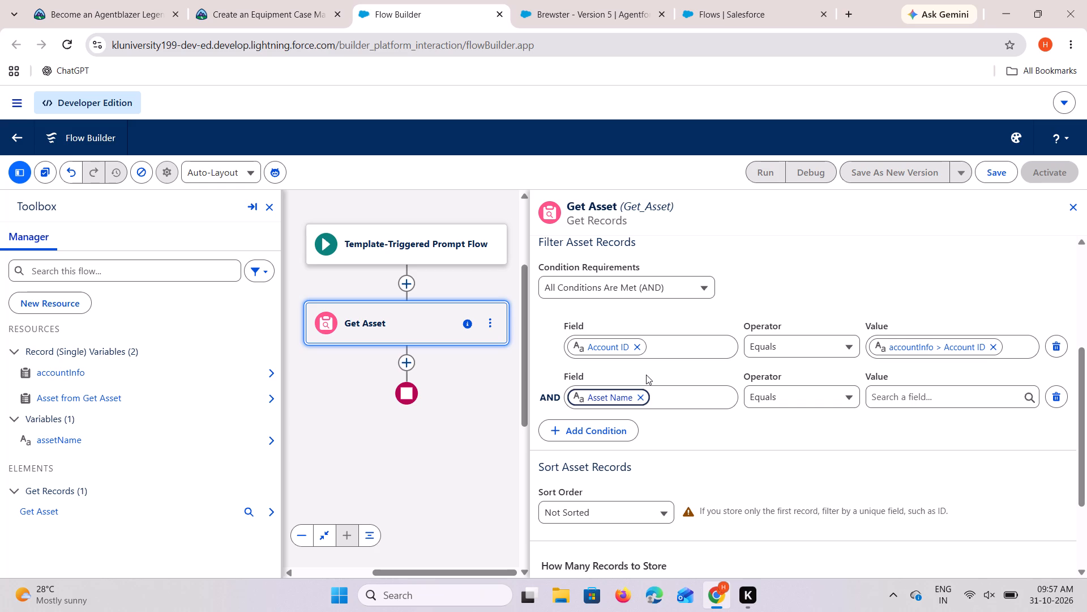
{"action": "left_click", "coordinate": [914, 405]}
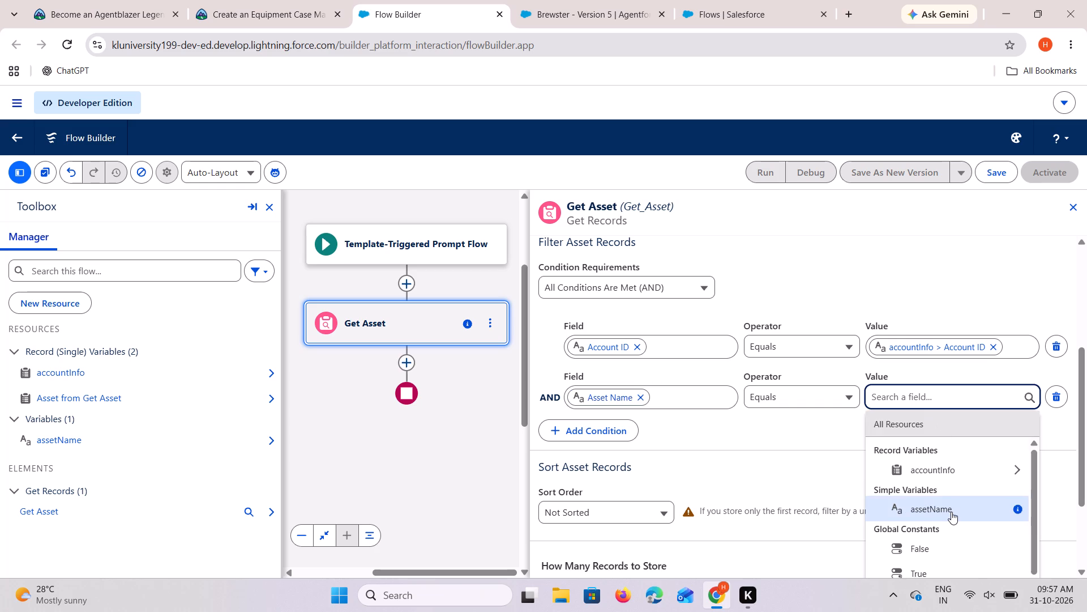
{"action": "left_click", "coordinate": [951, 512]}
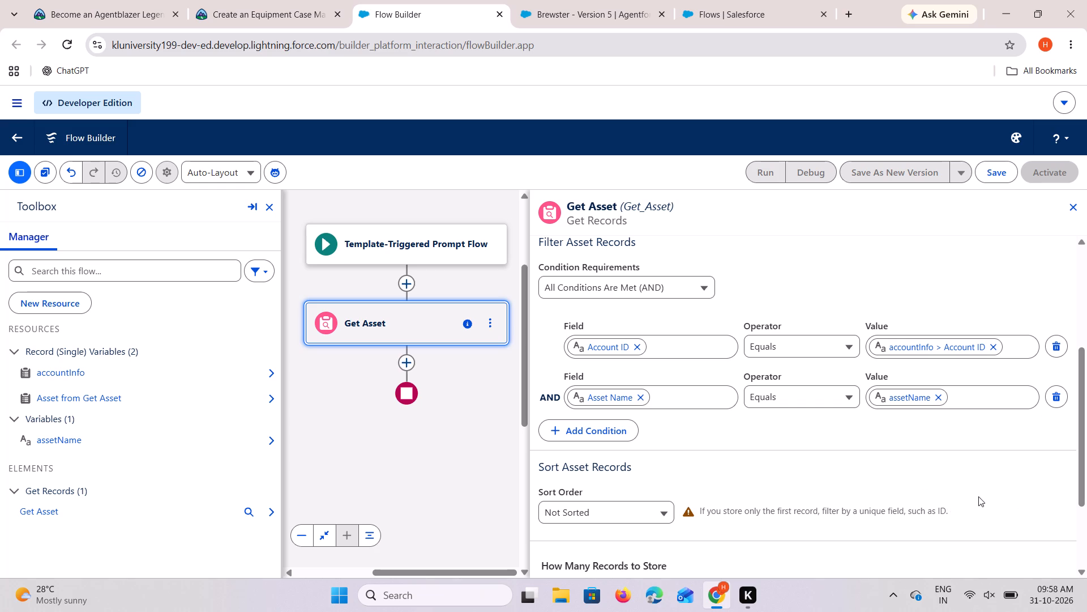
{"action": "left_click", "coordinate": [1071, 207]}
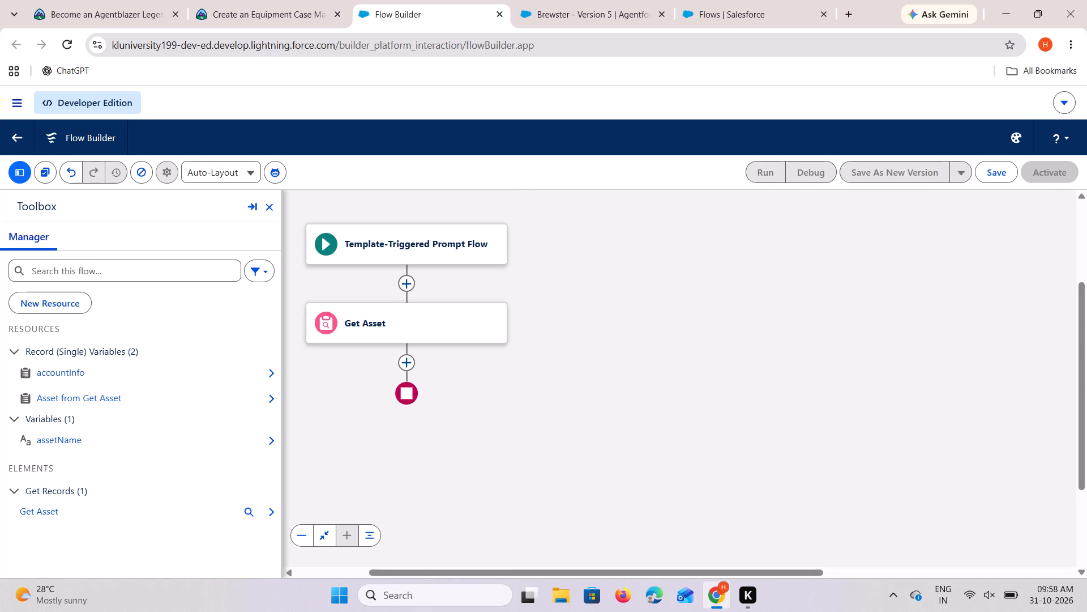
Add another Get Records element directly after Get Asset in the flow.
{"action": "left_click", "coordinate": [404, 364]}
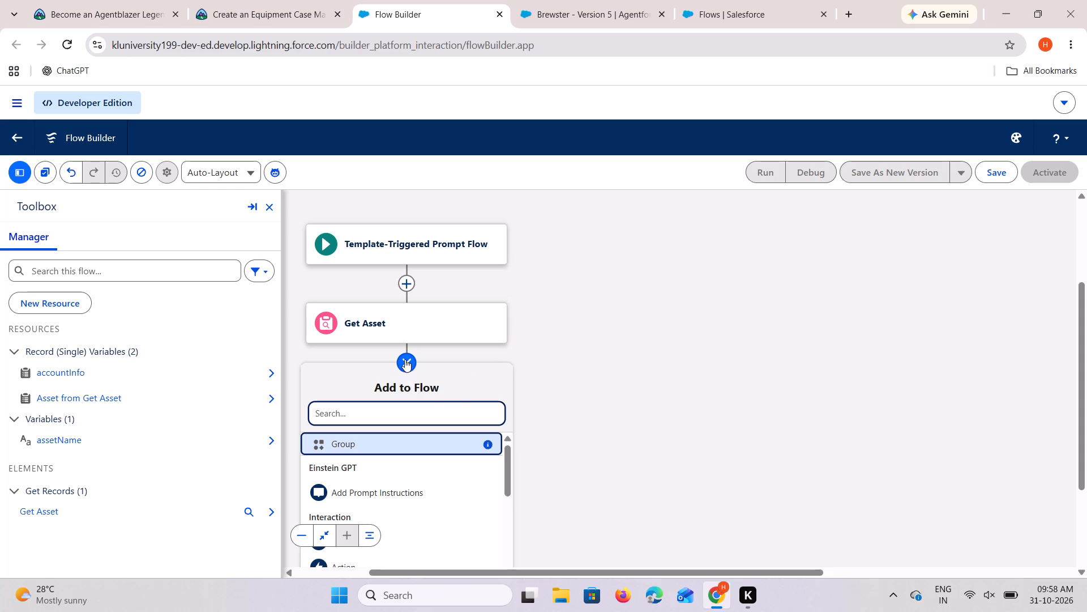
{"action": "type", "text": "ge"}
{"action": "key", "text": "t"}
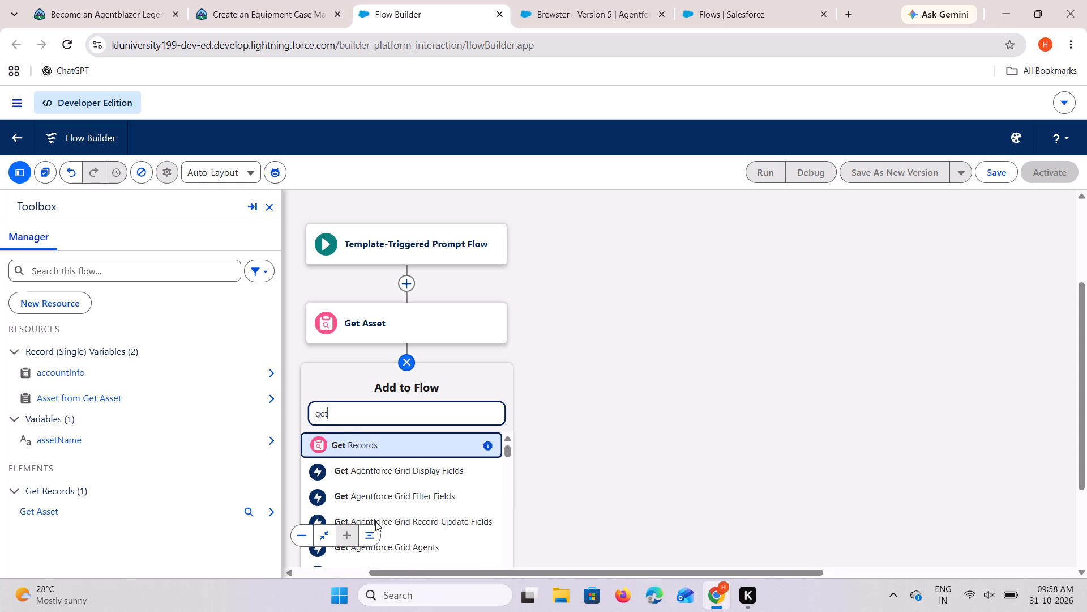
{"action": "left_click", "coordinate": [386, 445]}
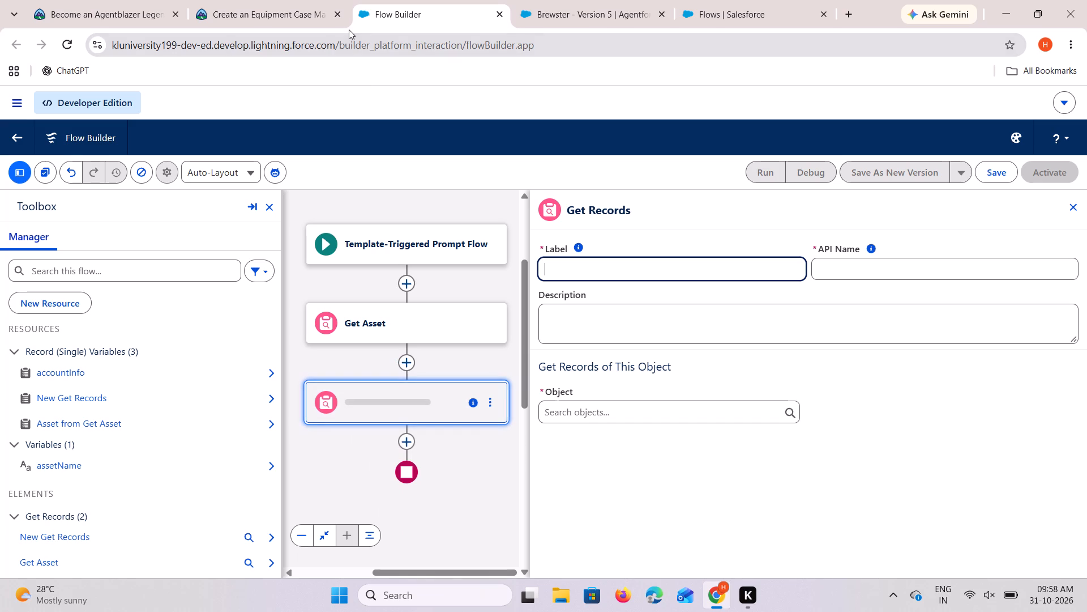
Label the new Get Records element "Get recent 5 cases related to the store", copied from the Trailhead instructions, with the matching API name.
{"action": "left_click", "coordinate": [290, 0]}
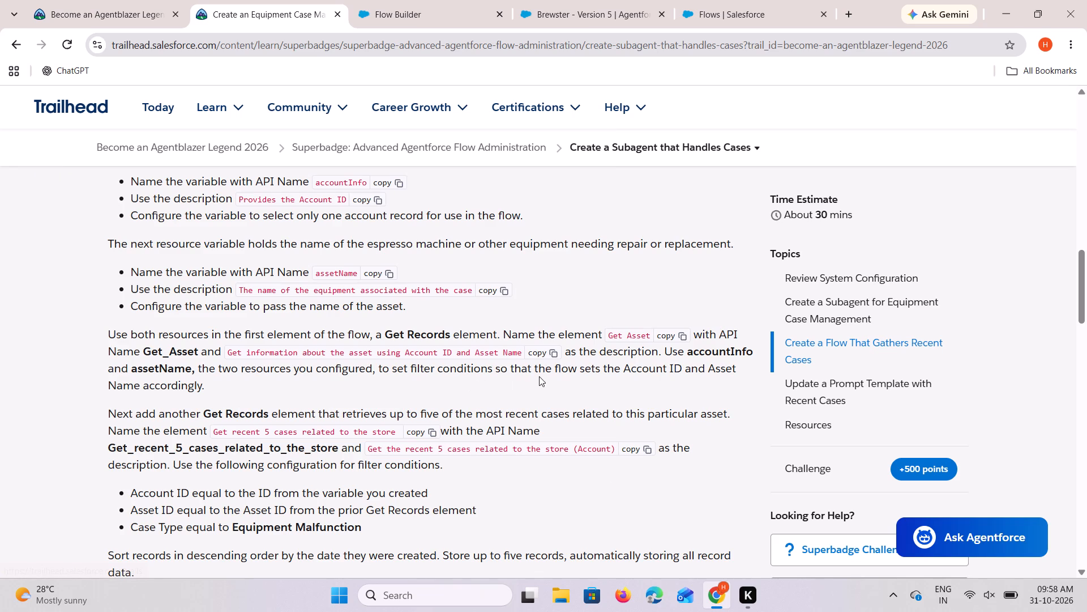
{"action": "scroll", "coordinate": [421, 330], "scroll_direction": "down", "scroll_amount": 1}
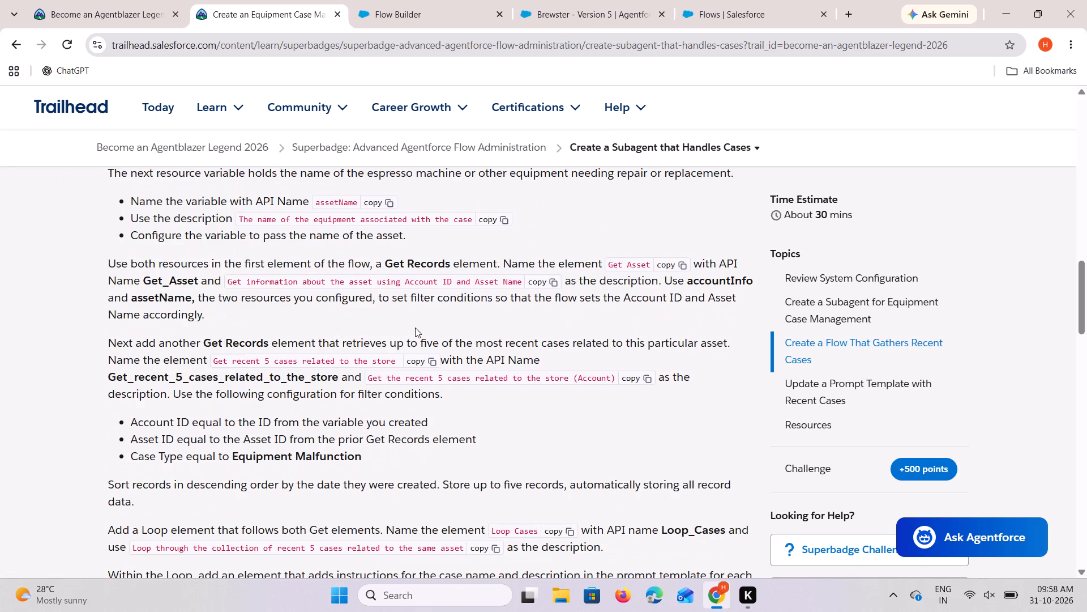
{"action": "scroll", "coordinate": [353, 312], "scroll_direction": "up", "scroll_amount": 1}
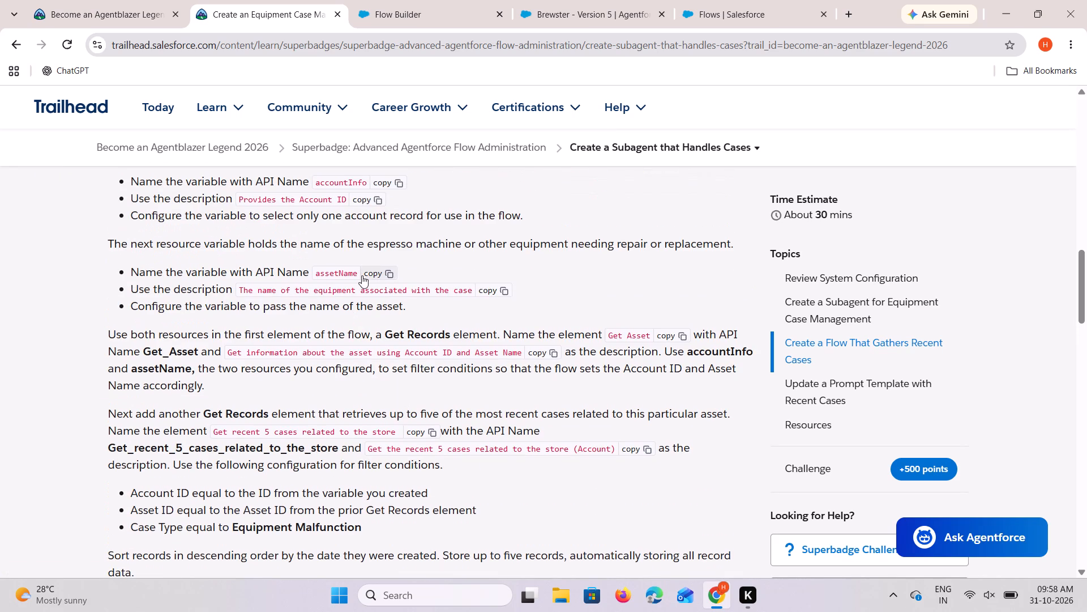
{"action": "scroll", "coordinate": [363, 261], "scroll_direction": "up", "scroll_amount": 1}
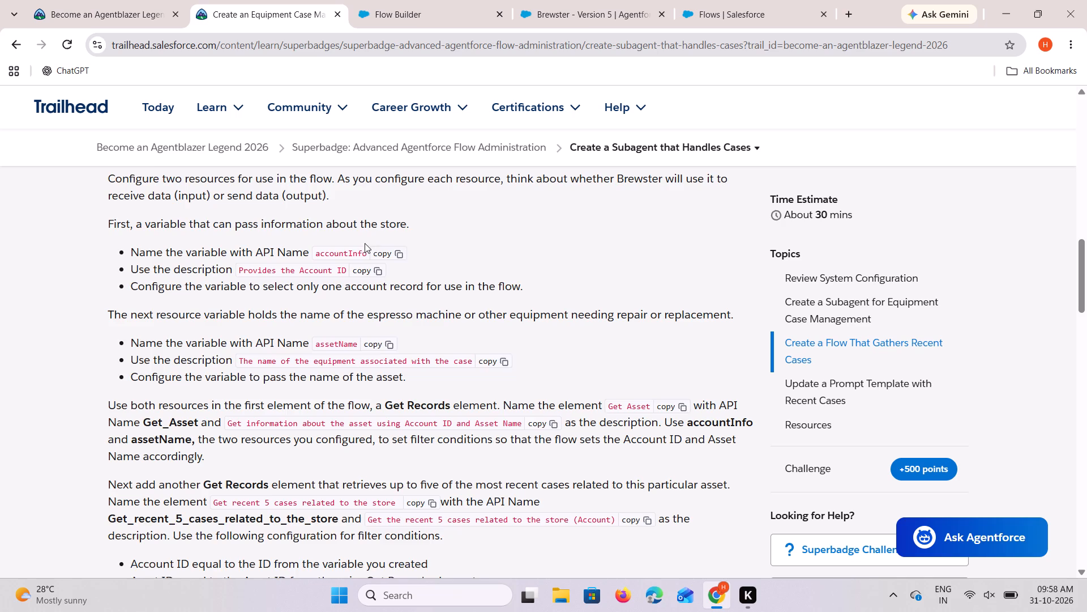
{"action": "scroll", "coordinate": [363, 243], "scroll_direction": "up", "scroll_amount": 1}
{"action": "scroll", "coordinate": [364, 243], "scroll_direction": "down", "scroll_amount": 1}
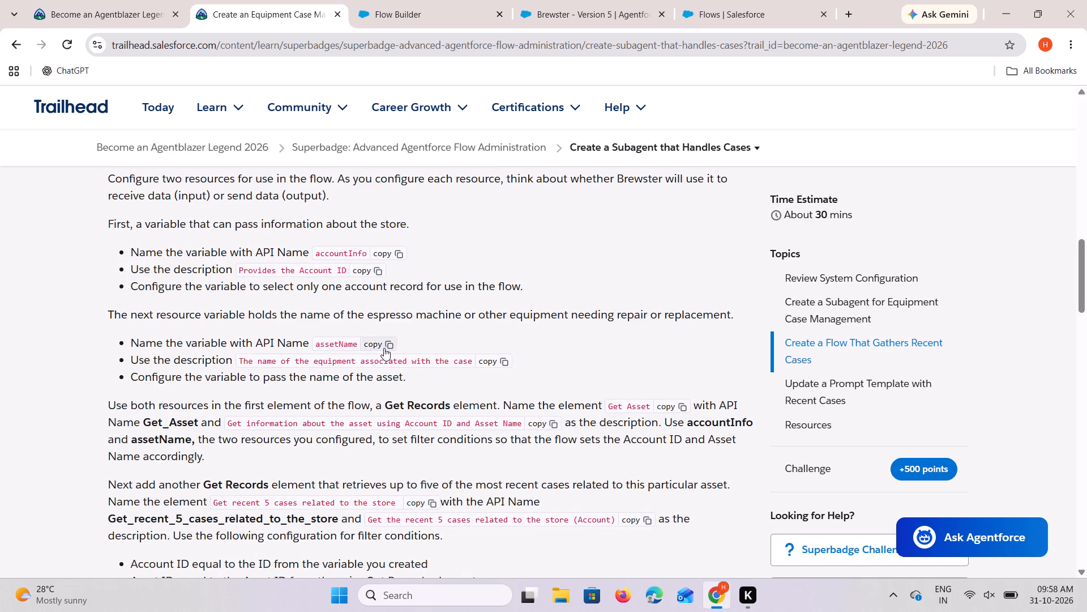
{"action": "scroll", "coordinate": [426, 393], "scroll_direction": "down", "scroll_amount": 1}
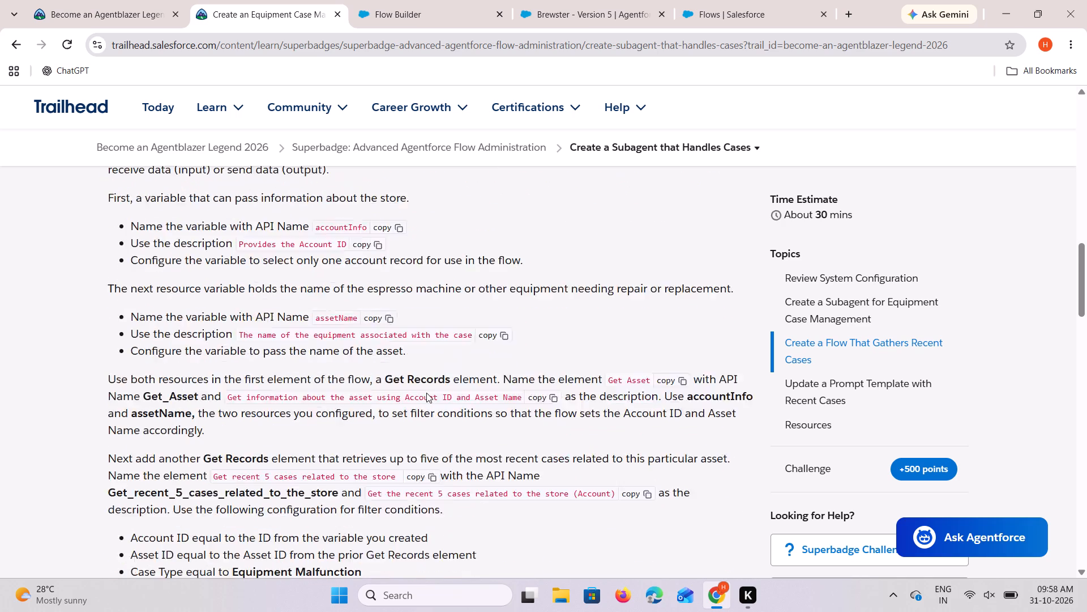
{"action": "scroll", "coordinate": [426, 393], "scroll_direction": "down", "scroll_amount": 1}
{"action": "scroll", "coordinate": [381, 318], "scroll_direction": "down", "scroll_amount": 1}
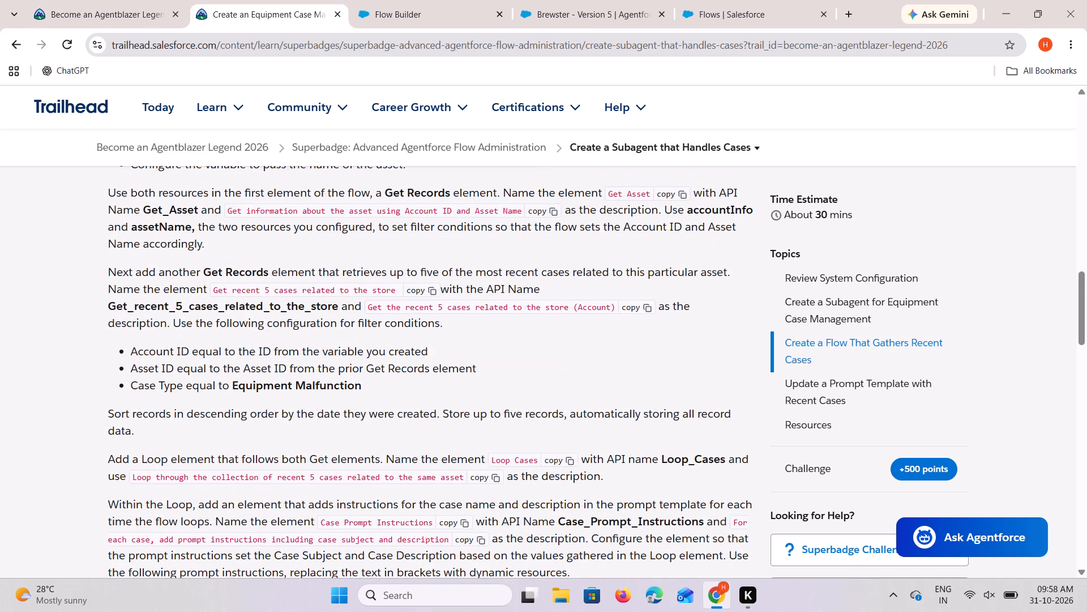
{"action": "scroll", "coordinate": [280, 290], "scroll_direction": "down", "scroll_amount": 1}
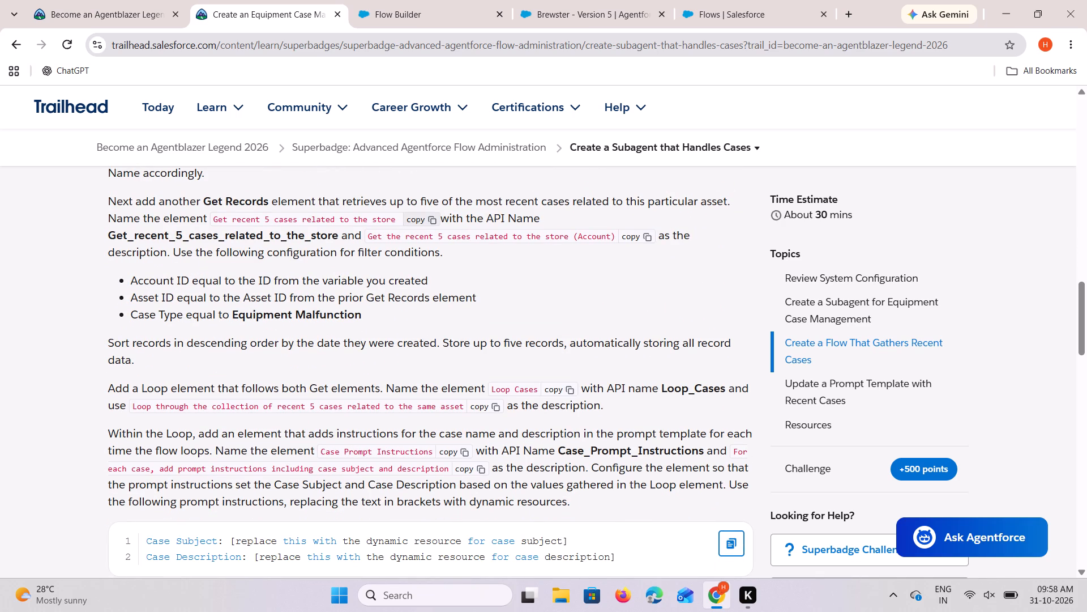
{"action": "left_click", "coordinate": [420, 220]}
{"action": "left_click", "coordinate": [373, 0]}
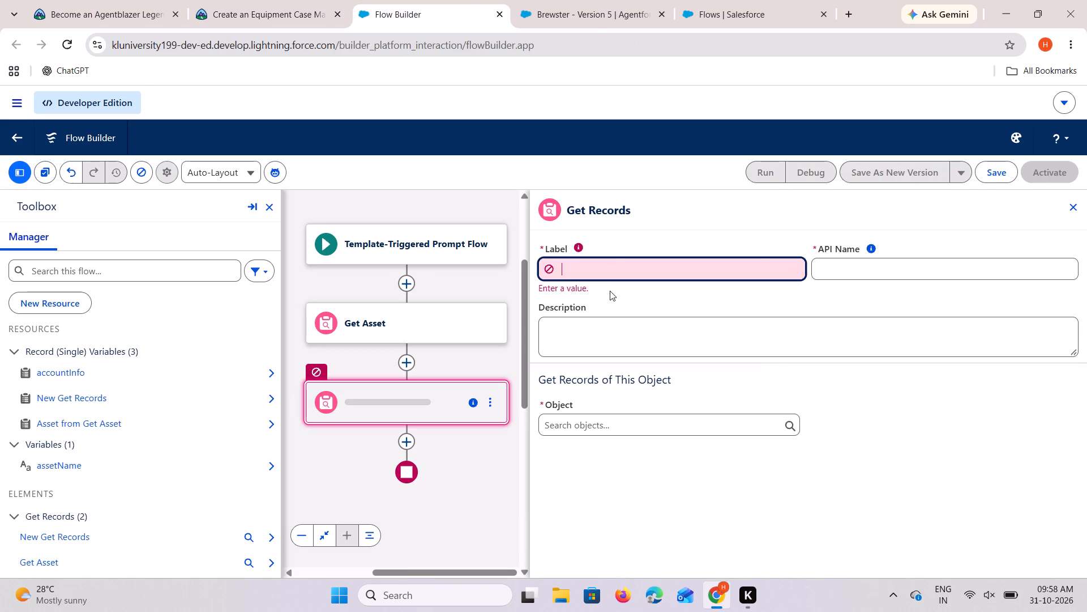
{"action": "right_click", "coordinate": [593, 270]}
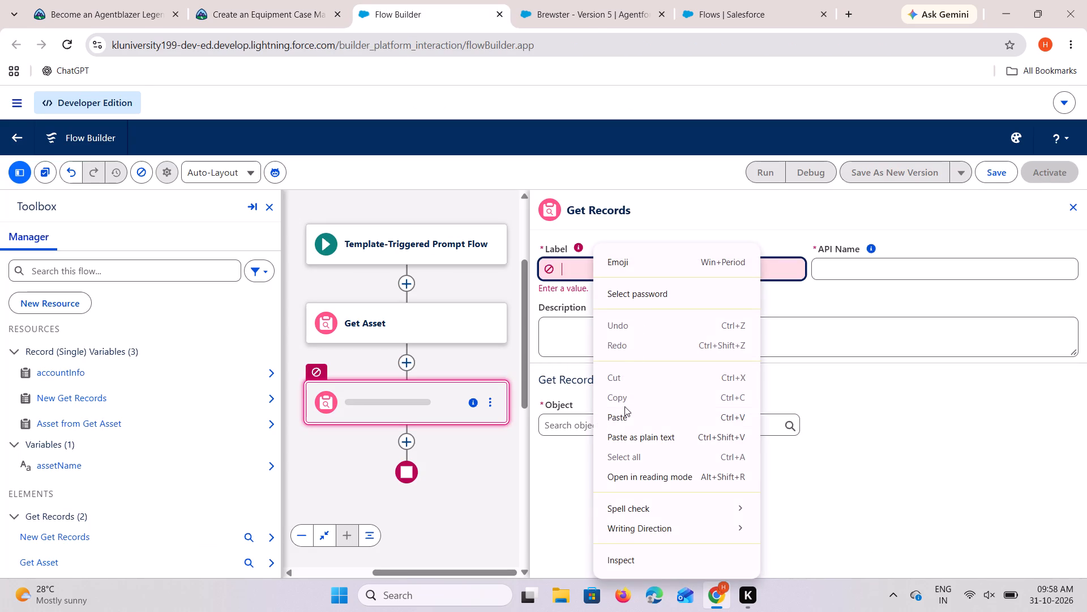
{"action": "left_click", "coordinate": [622, 414]}
{"action": "left_click", "coordinate": [851, 261]}
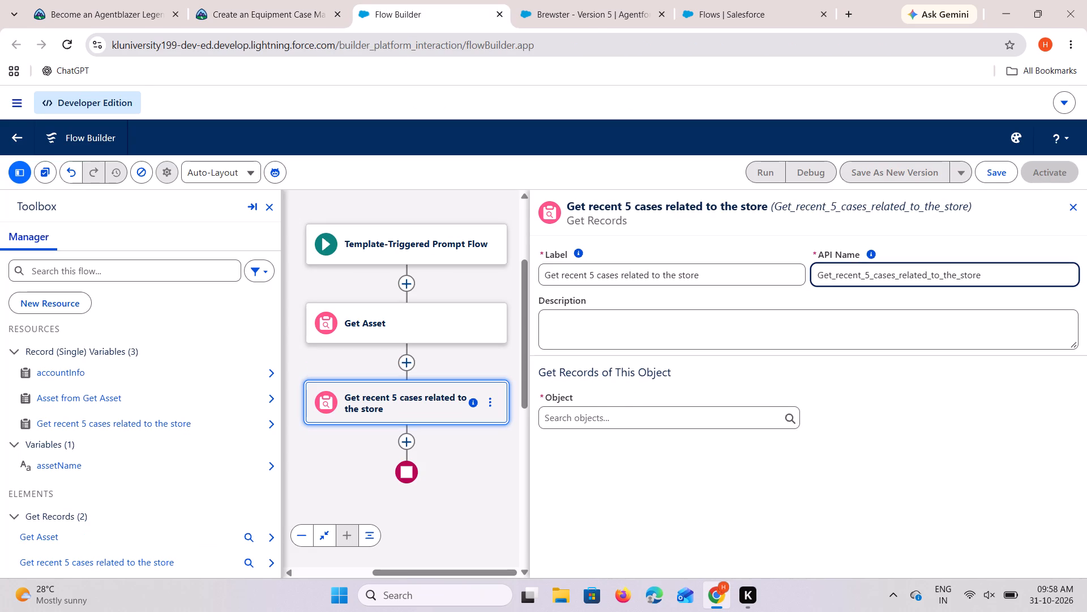
Fill in the new element's description with "Get the recent 5 cases related to the store (Account)" from the Trailhead instructions.
{"action": "left_click", "coordinate": [577, 338]}
{"action": "left_click", "coordinate": [299, 0]}
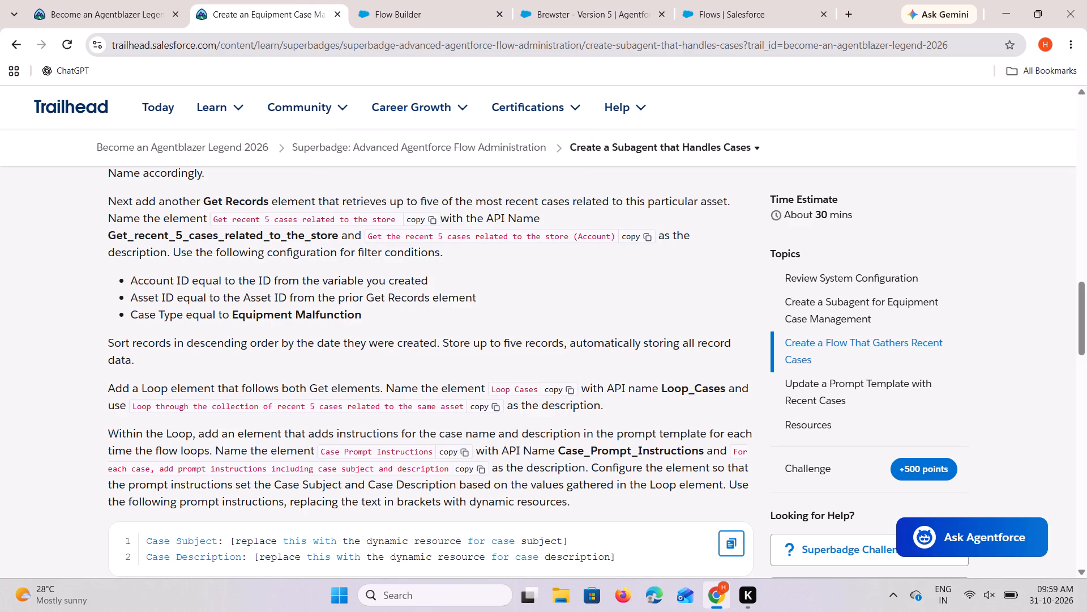
{"action": "scroll", "coordinate": [403, 327], "scroll_direction": "up", "scroll_amount": 1}
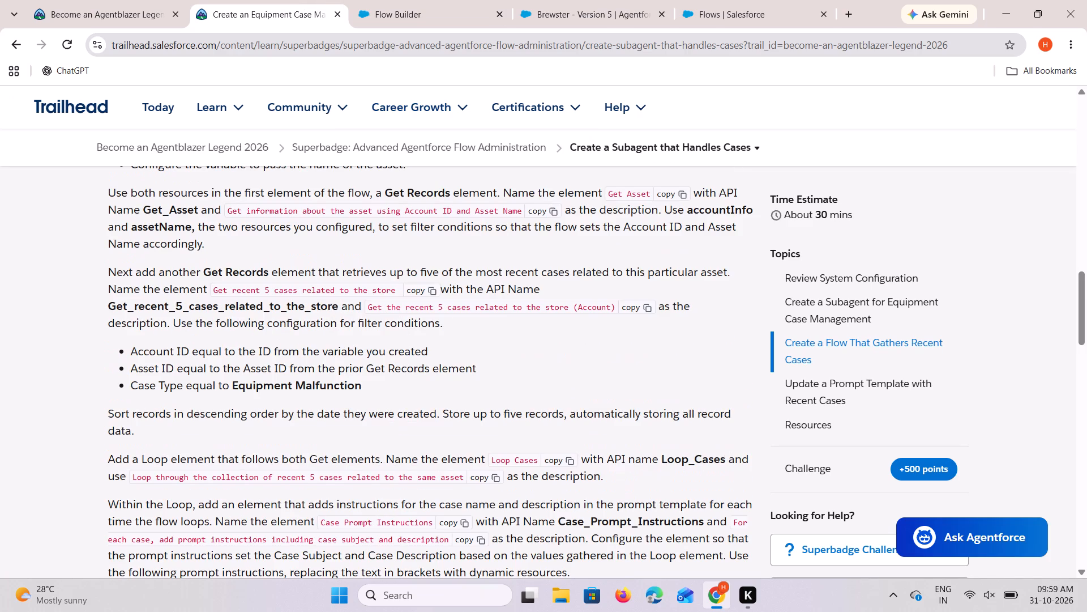
{"action": "scroll", "coordinate": [403, 327], "scroll_direction": "up", "scroll_amount": 2}
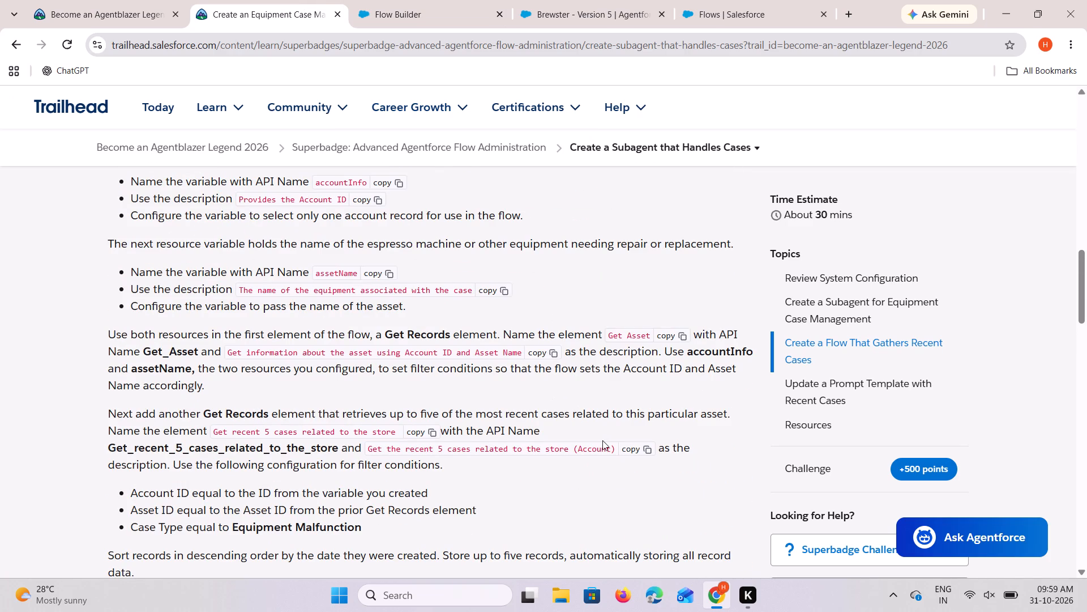
{"action": "left_click", "coordinate": [639, 448]}
{"action": "left_click", "coordinate": [440, 0]}
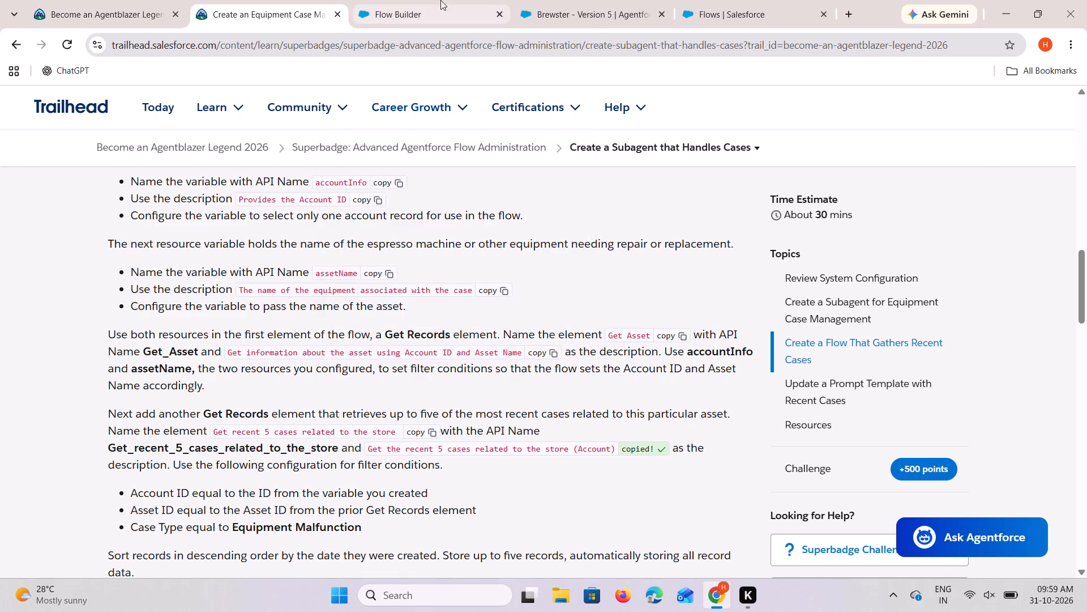
{"action": "right_click", "coordinate": [566, 317]}
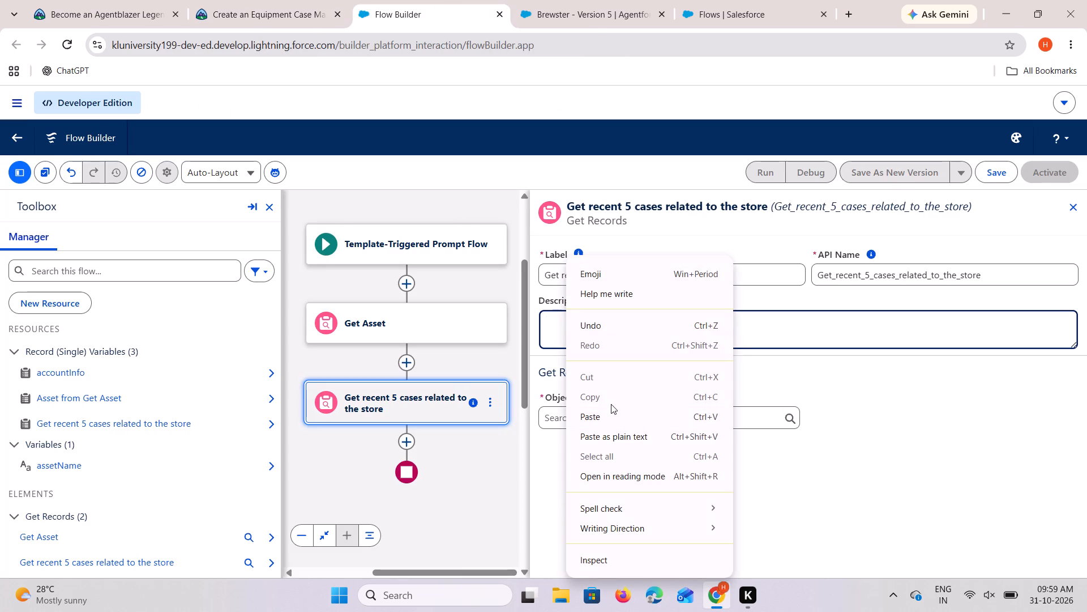
{"action": "left_click", "coordinate": [602, 418]}
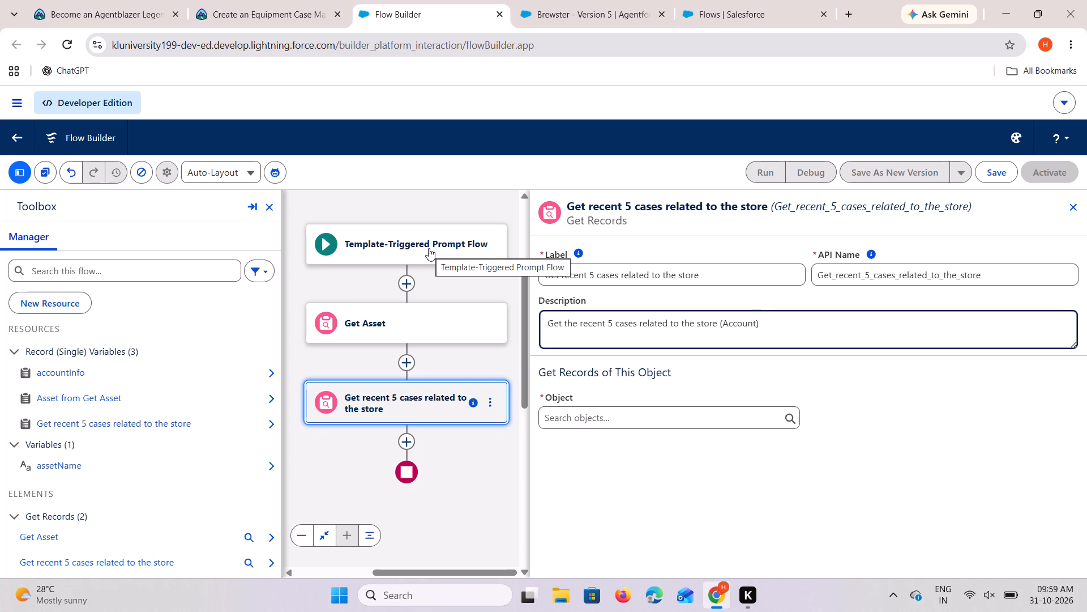
Set Case as the object whose records the recent-cases Get Records element retrieves.
{"action": "left_click", "coordinate": [622, 415]}
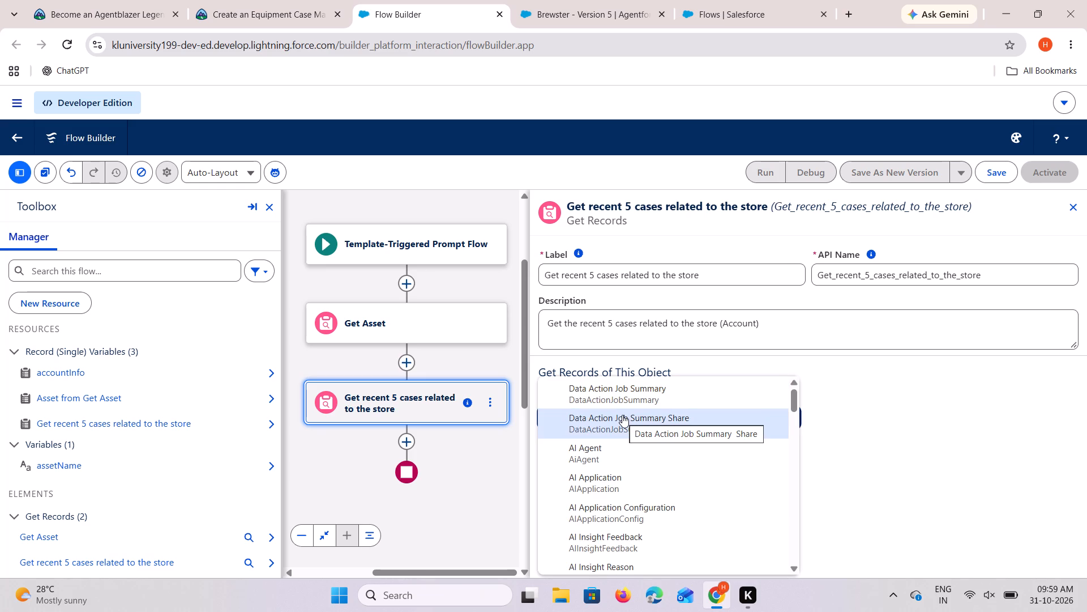
{"action": "type", "text": "case"}
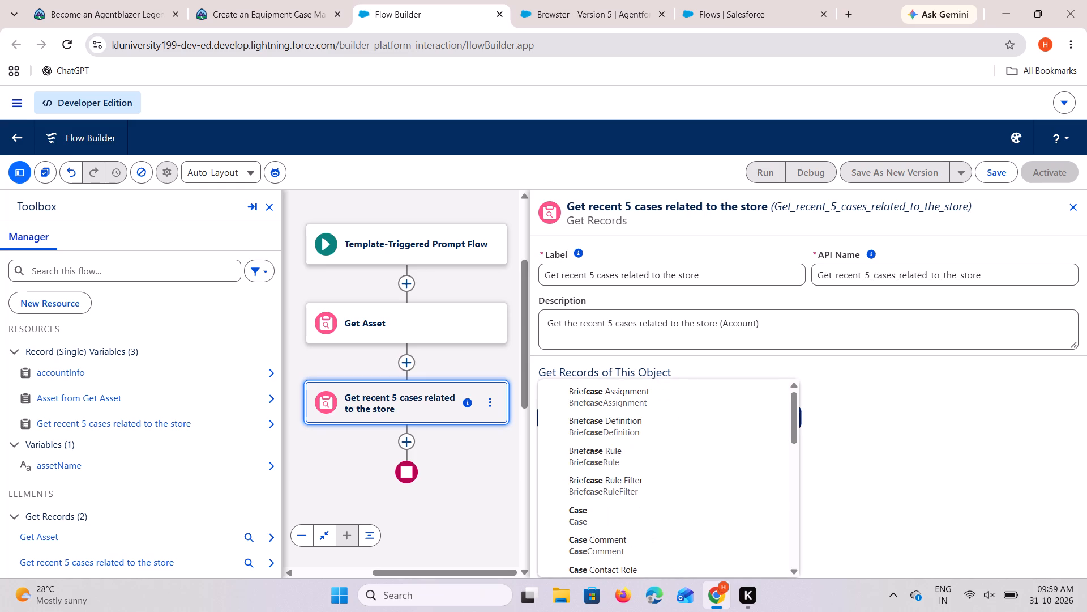
{"action": "left_click", "coordinate": [600, 509]}
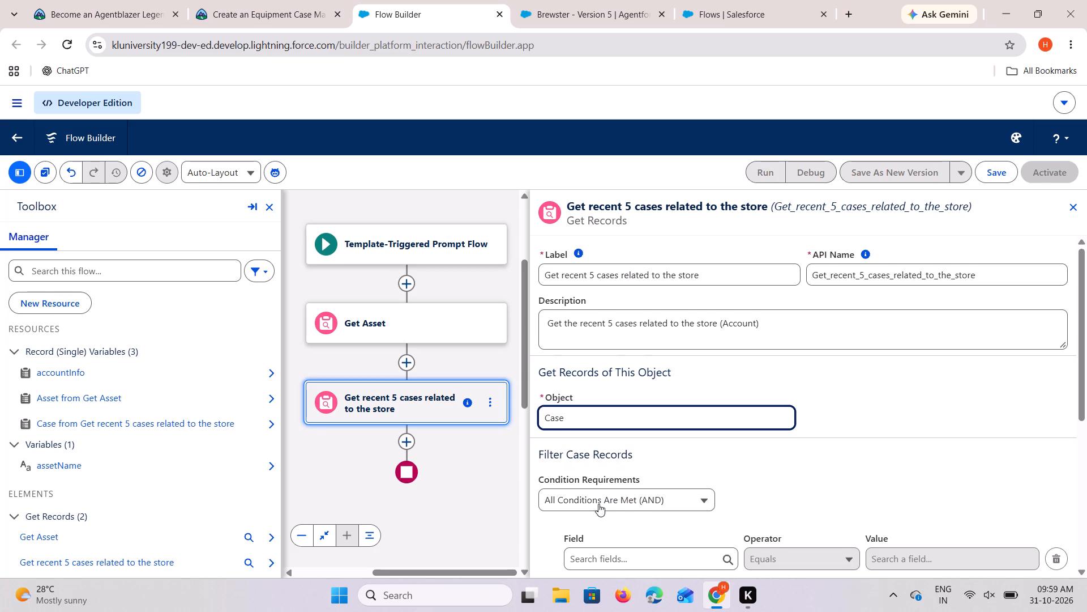
{"action": "scroll", "coordinate": [663, 461], "scroll_direction": "down", "scroll_amount": 2}
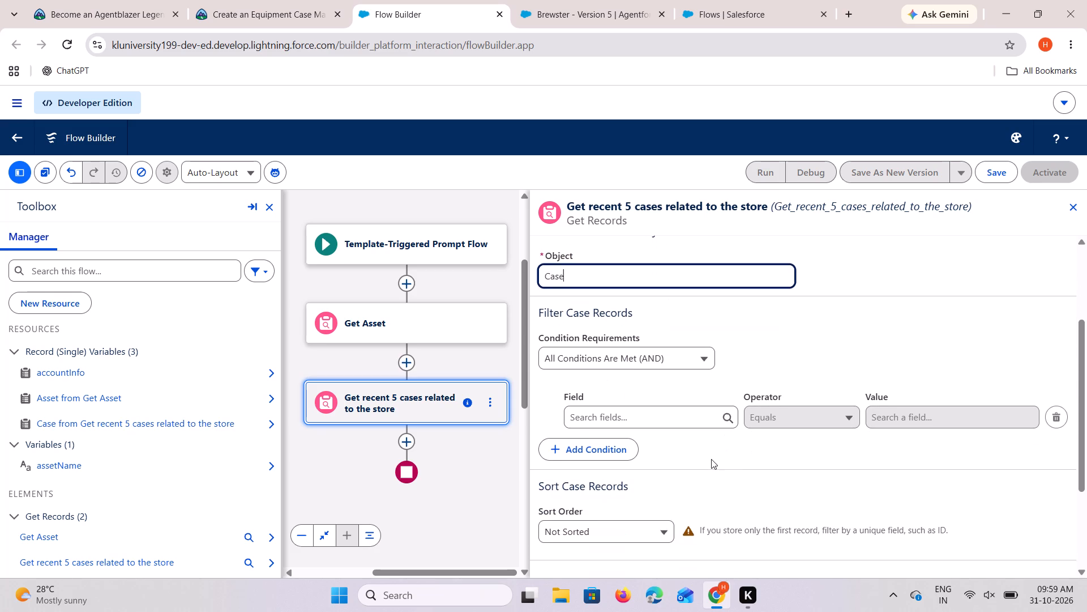
Filter the case records with a condition where Account ID equals the Account ID of the accountInfo variable.
{"action": "left_click", "coordinate": [676, 415]}
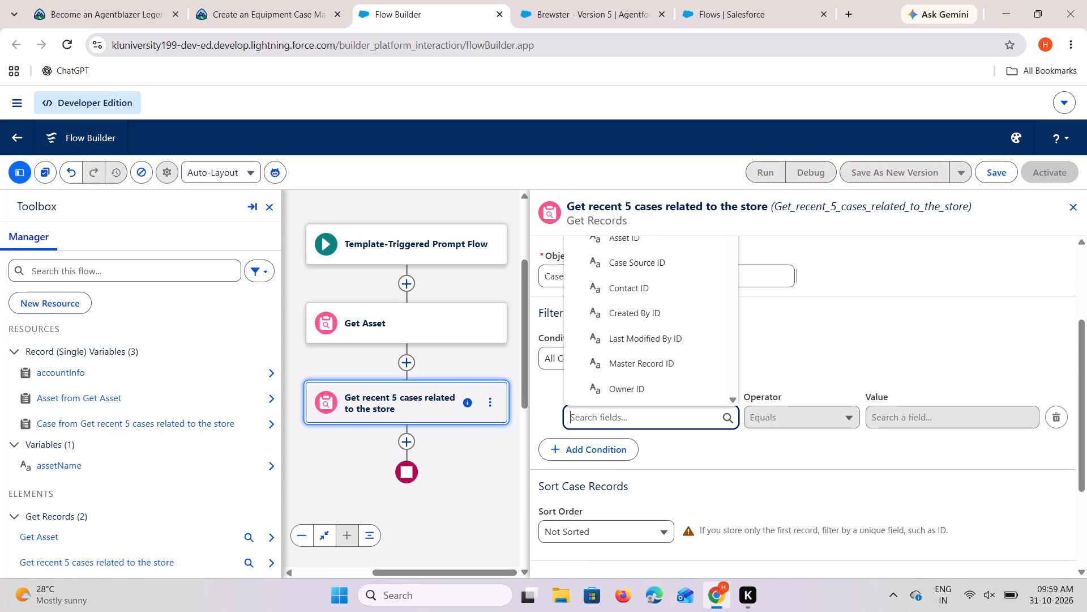
{"action": "scroll", "coordinate": [654, 304], "scroll_direction": "up", "scroll_amount": 8}
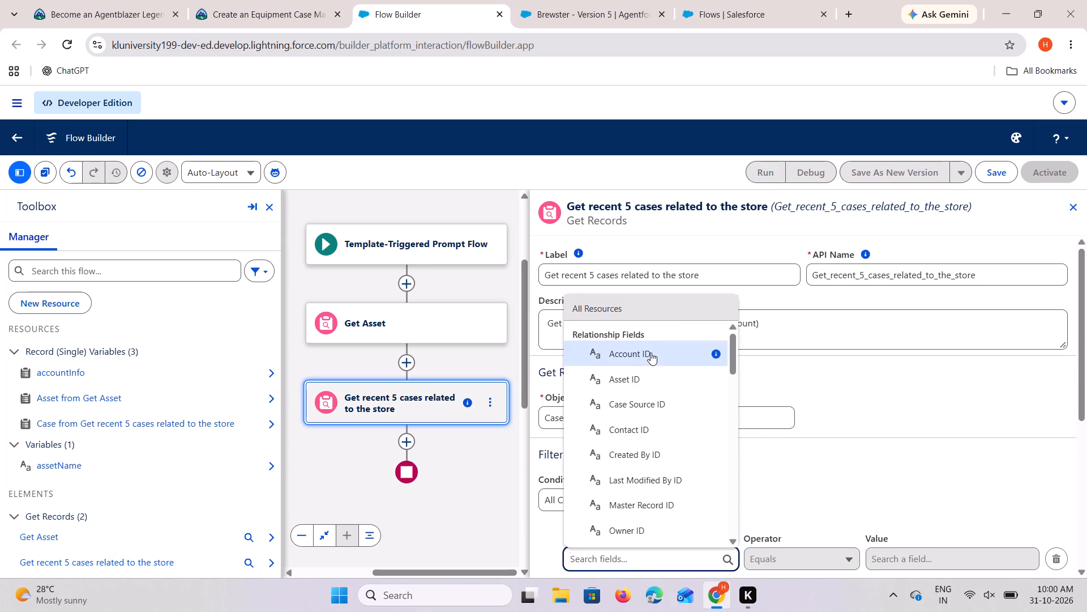
{"action": "left_click", "coordinate": [825, 478]}
{"action": "left_click", "coordinate": [621, 562]}
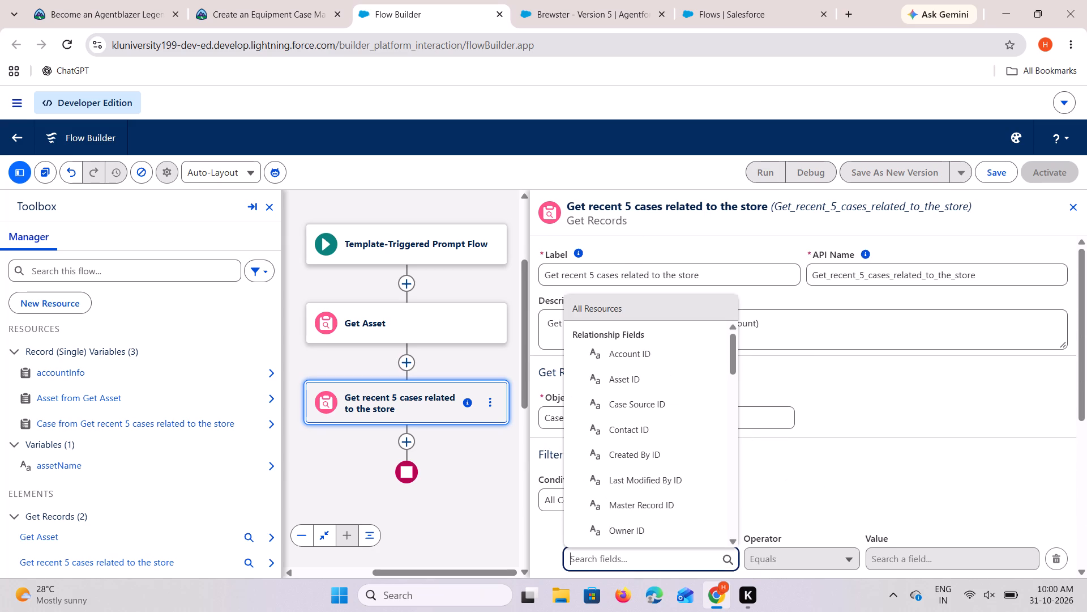
{"action": "type", "text": "acc"}
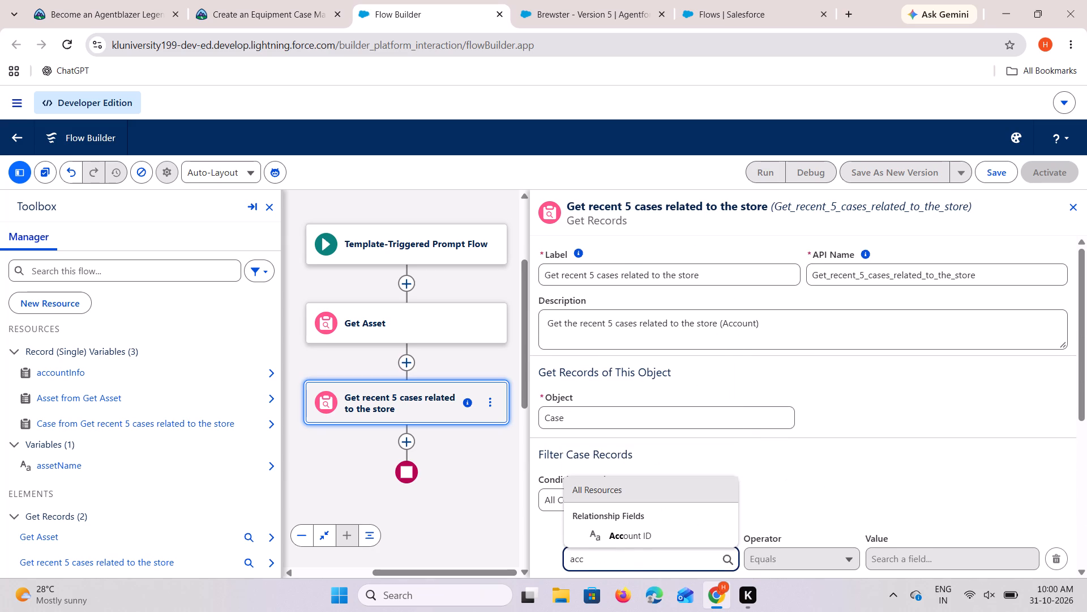
{"action": "left_click", "coordinate": [639, 542]}
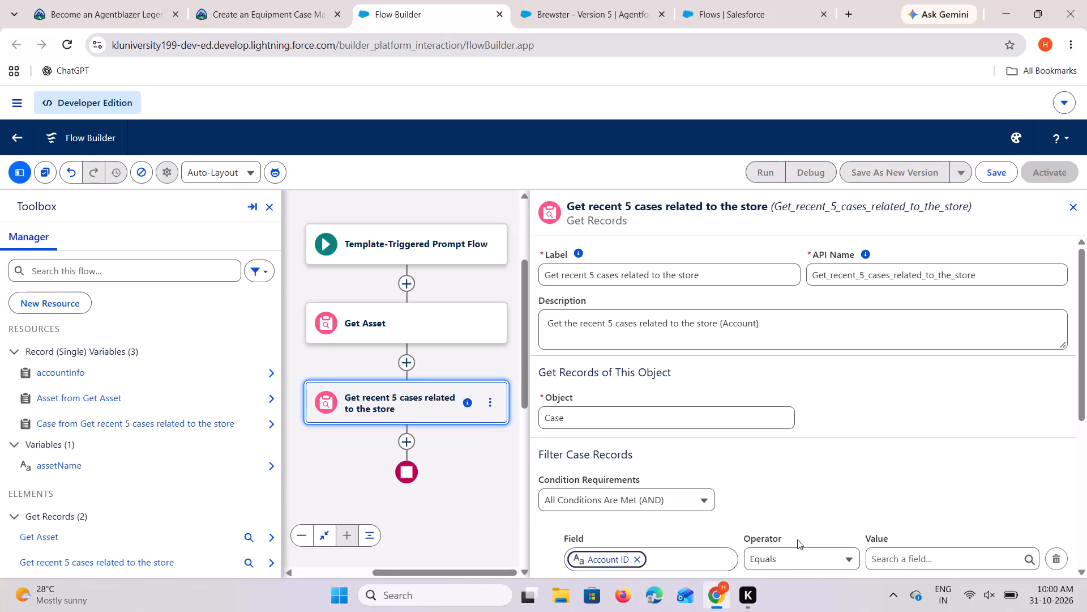
{"action": "scroll", "coordinate": [889, 519], "scroll_direction": "down", "scroll_amount": 1}
{"action": "left_click", "coordinate": [910, 495]}
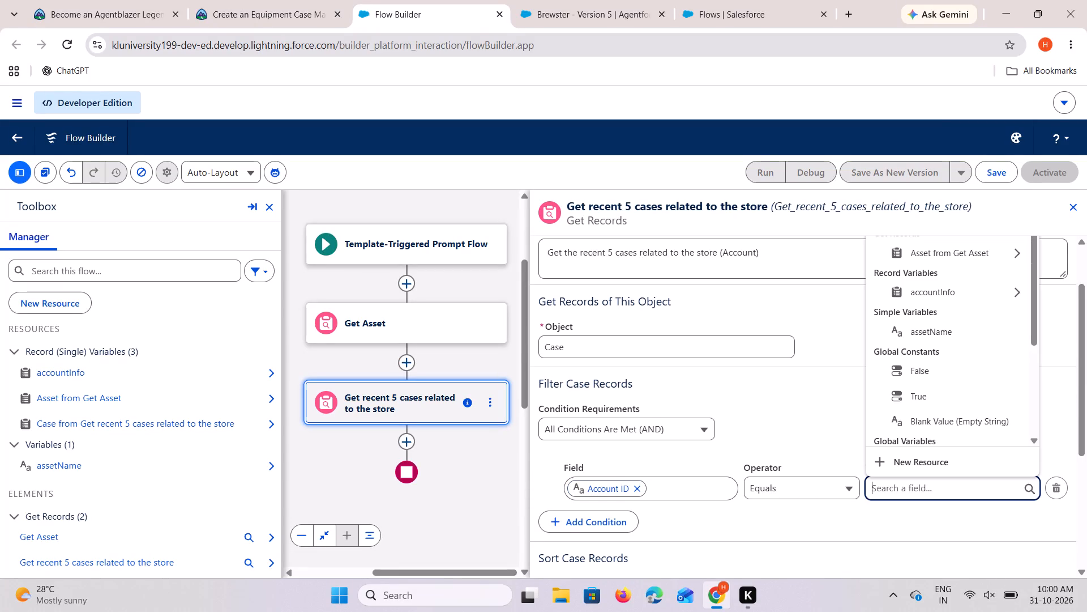
{"action": "scroll", "coordinate": [952, 405], "scroll_direction": "up", "scroll_amount": 3}
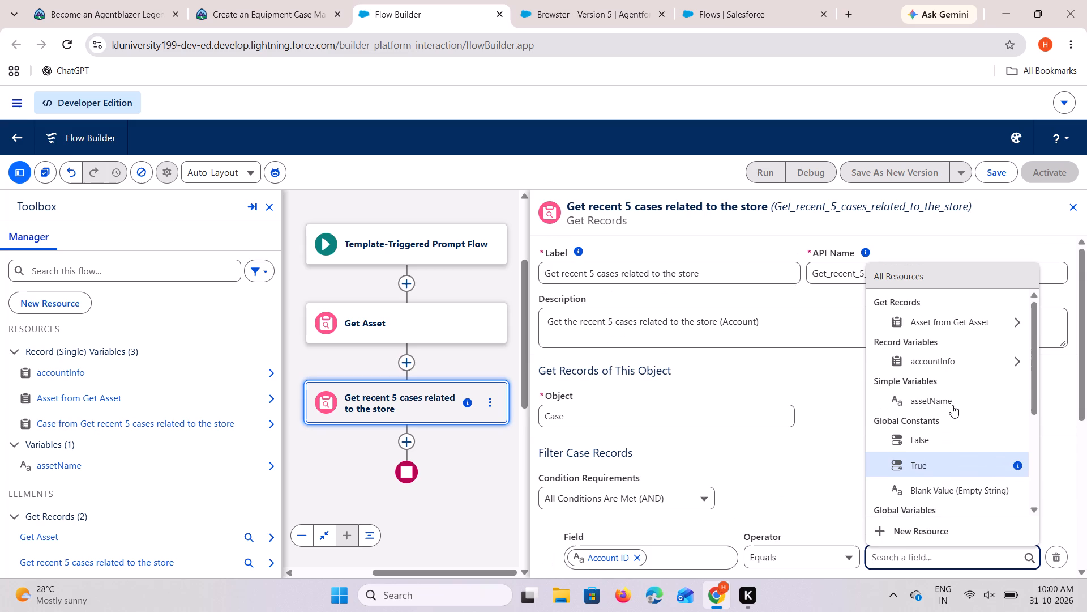
{"action": "left_click", "coordinate": [949, 364]}
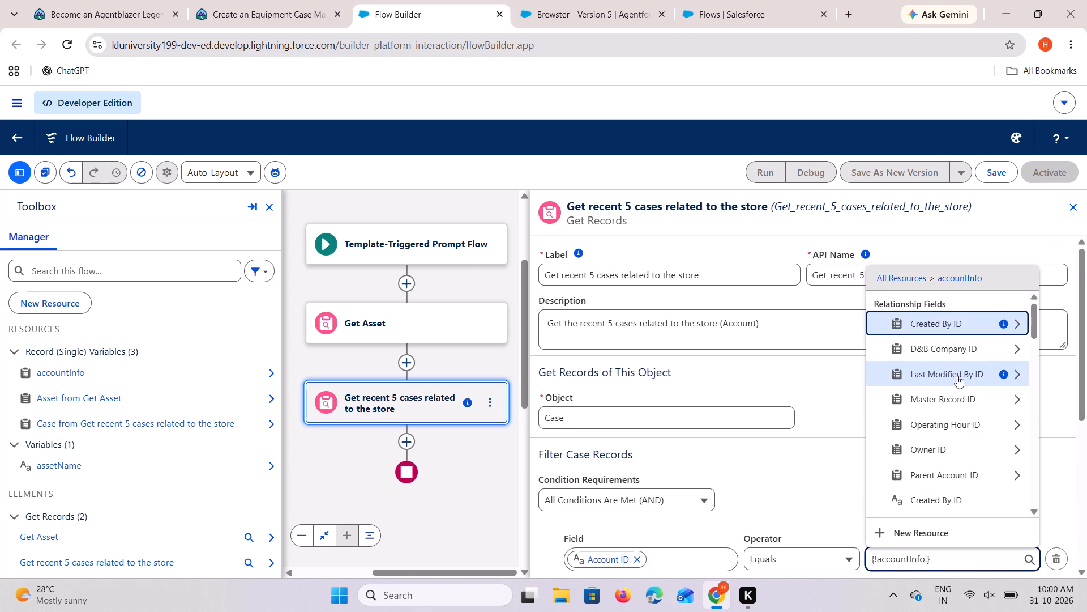
{"action": "type", "text": "account"}
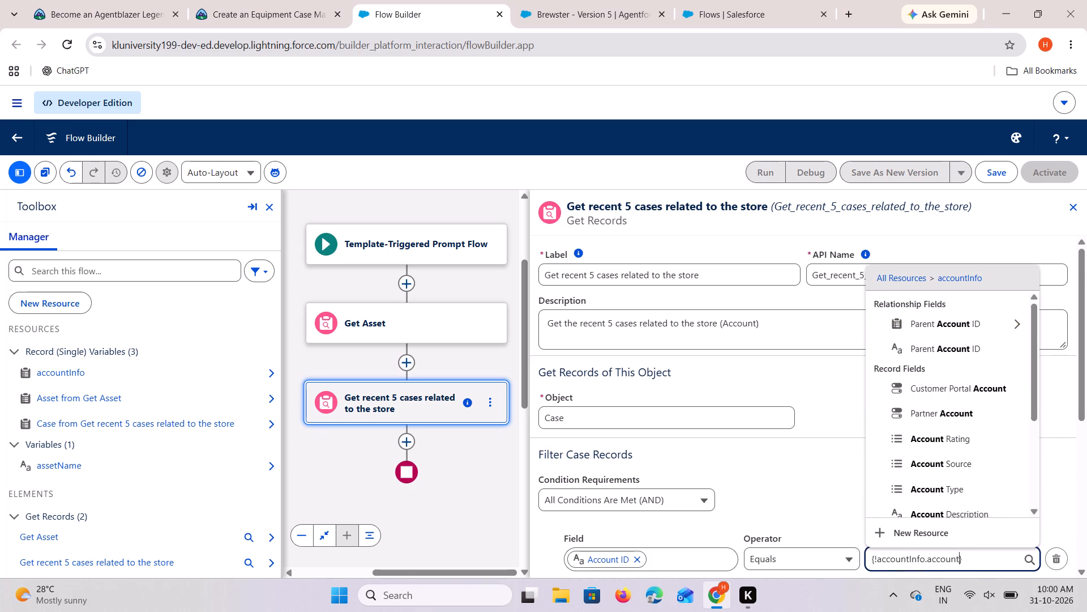
{"action": "key", "text": "space"}
{"action": "type", "text": "id"}
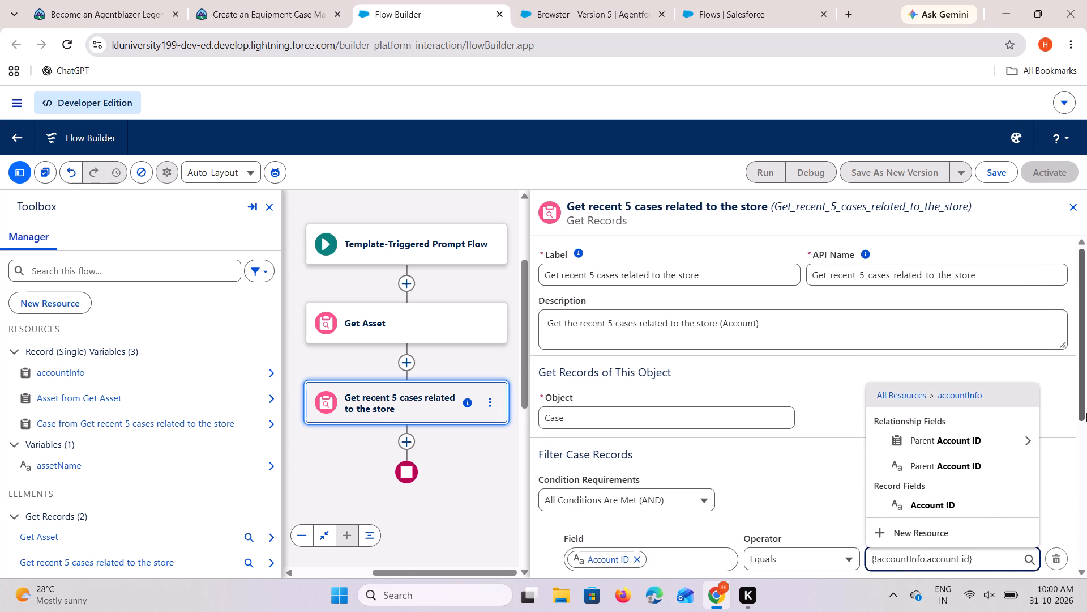
{"action": "left_click", "coordinate": [946, 504]}
Add a second filter condition requiring Asset ID to equal the Asset ID of Asset from Get Asset.
{"action": "scroll", "coordinate": [771, 421], "scroll_direction": "down", "scroll_amount": 3}
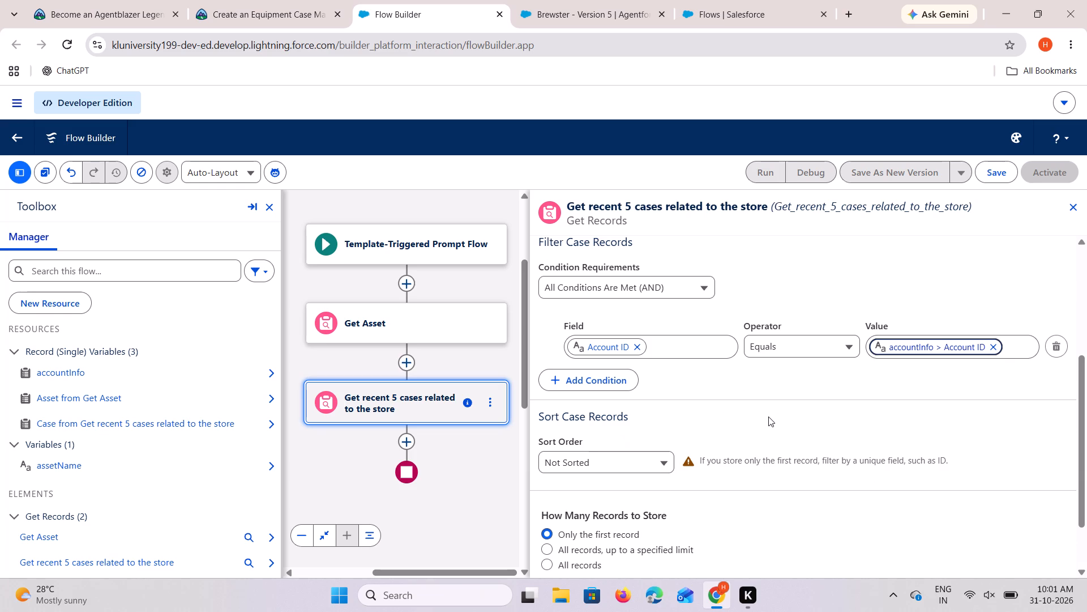
{"action": "left_click", "coordinate": [594, 374]}
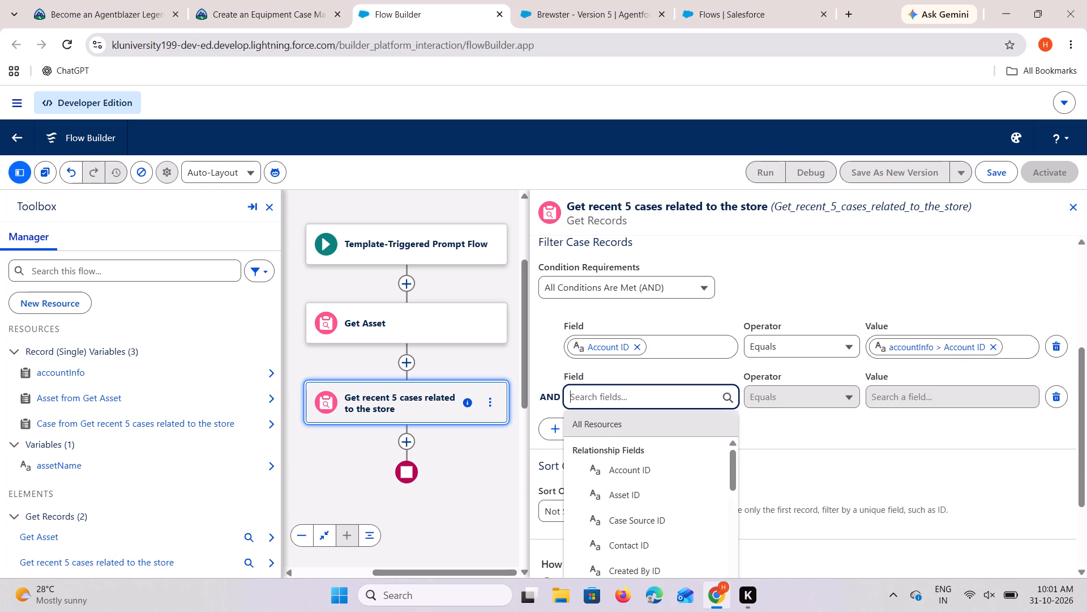
{"action": "type", "text": "asset"}
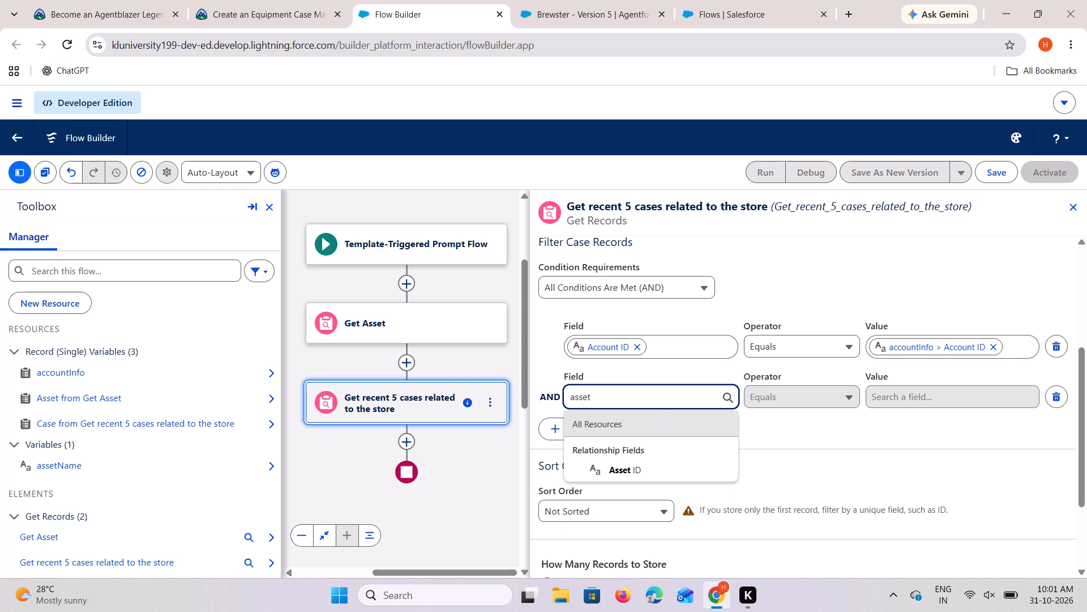
{"action": "left_click", "coordinate": [665, 471]}
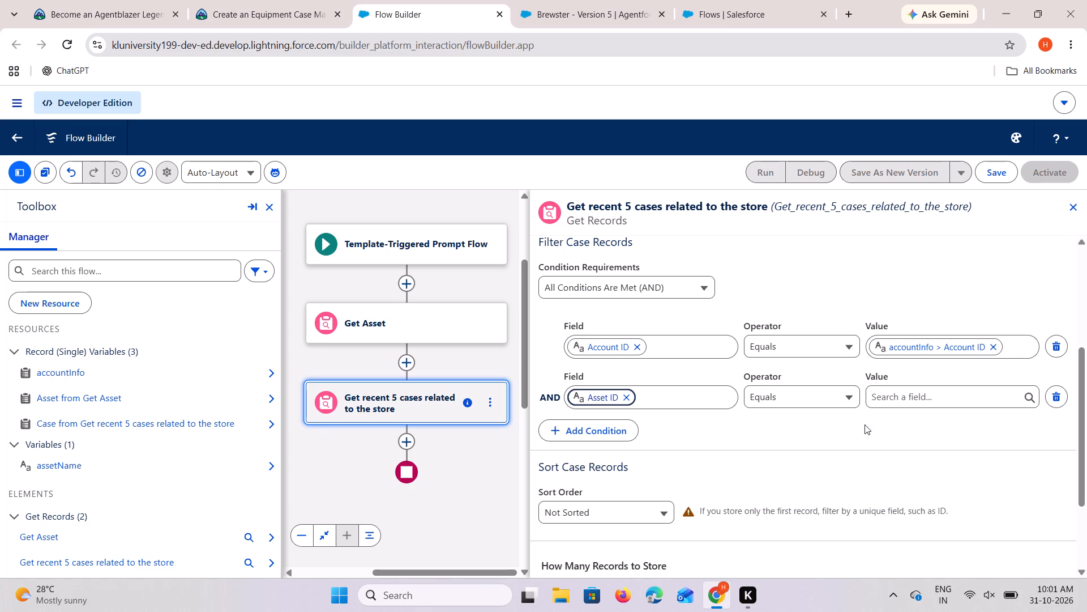
{"action": "left_click", "coordinate": [921, 393]}
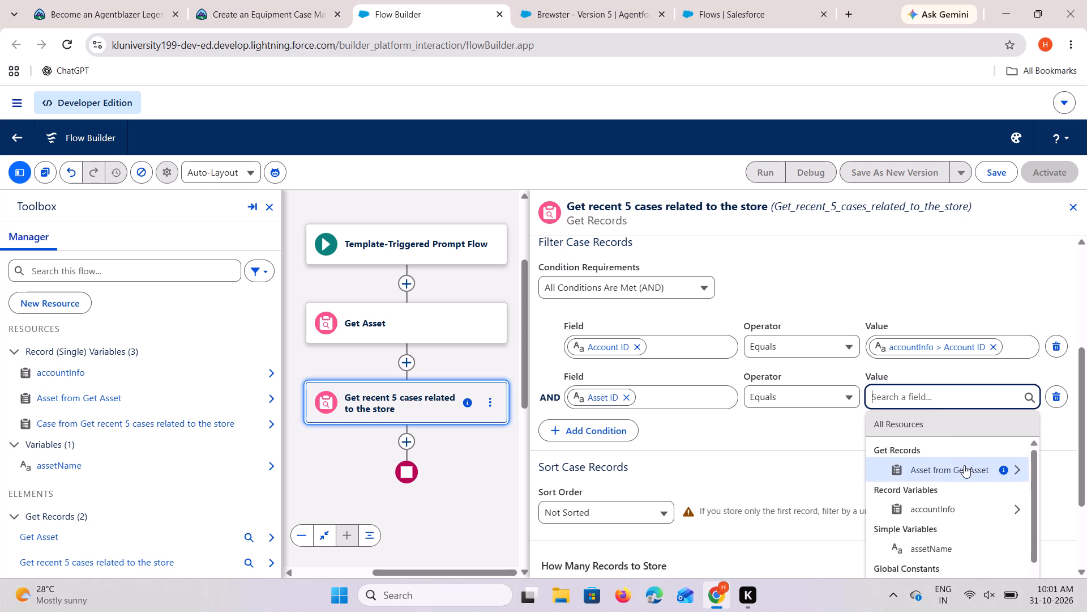
{"action": "left_click", "coordinate": [964, 465]}
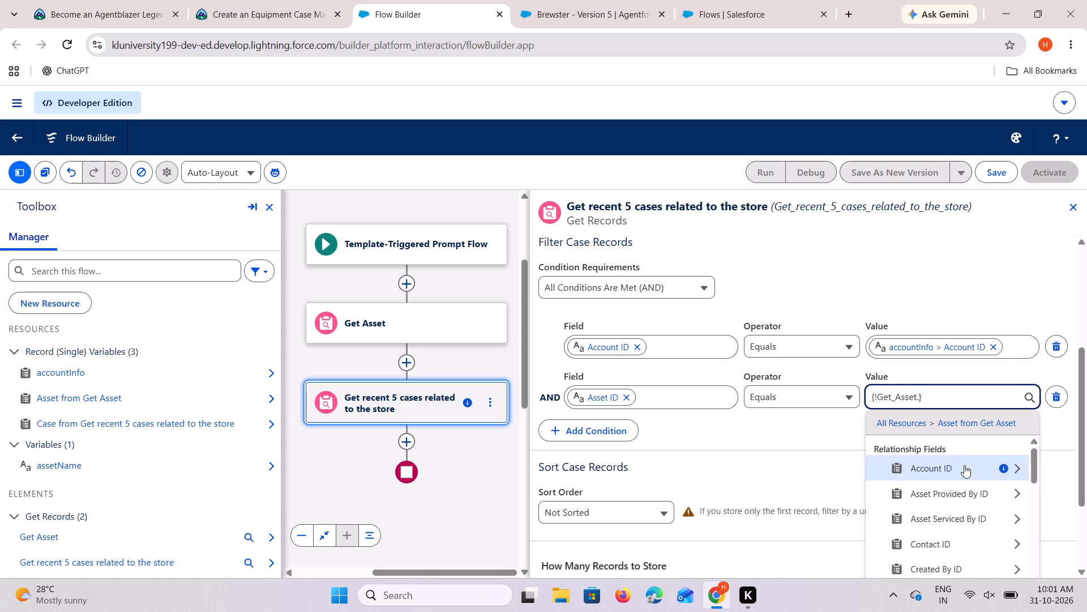
{"action": "type", "text": "asset id"}
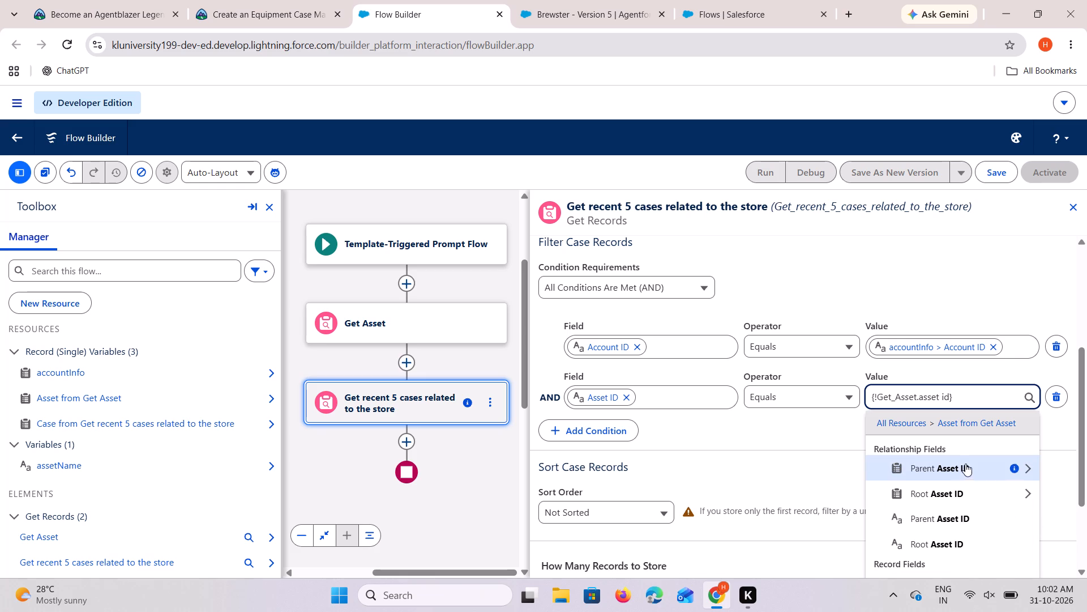
{"action": "scroll", "coordinate": [951, 535], "scroll_direction": "down", "scroll_amount": 1}
{"action": "left_click", "coordinate": [947, 517]}
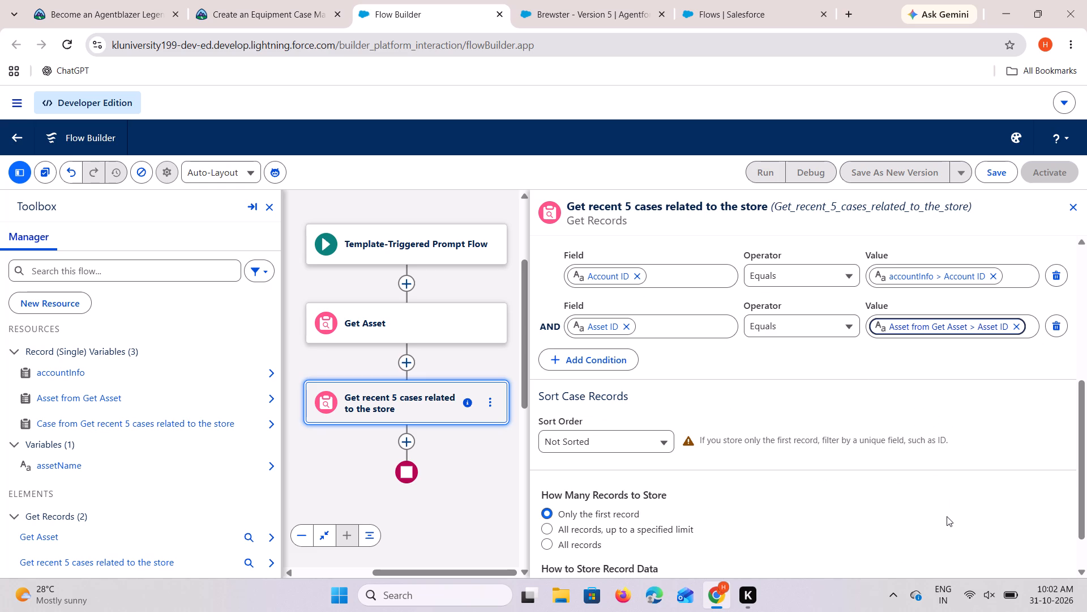
Add a third filter condition requiring Case Type to equal Equipment Malfunction.
{"action": "left_click", "coordinate": [602, 360]}
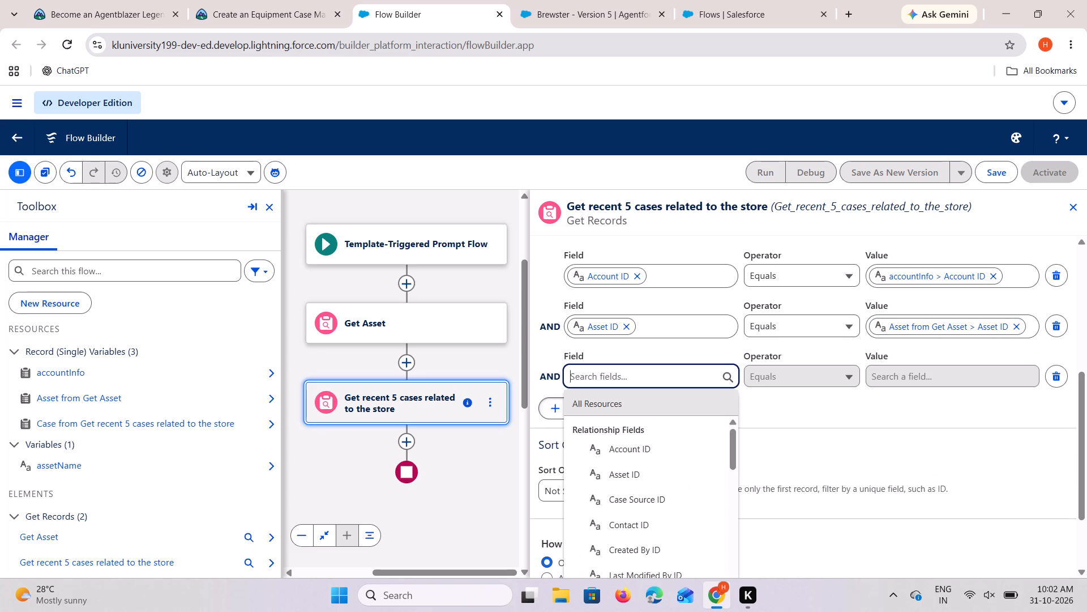
{"action": "type", "text": "case ty"}
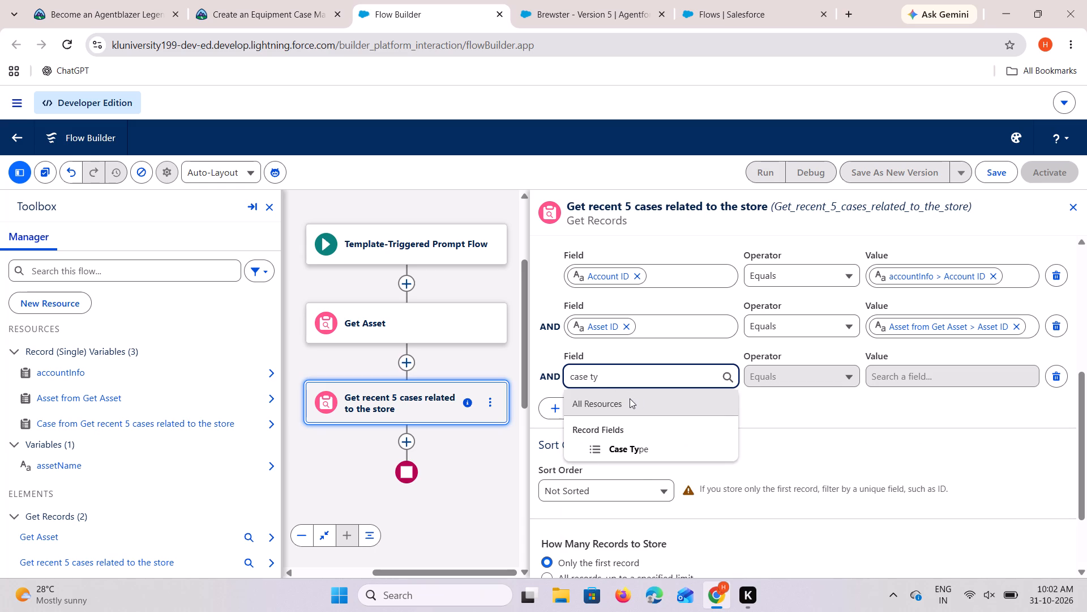
{"action": "left_click", "coordinate": [645, 448]}
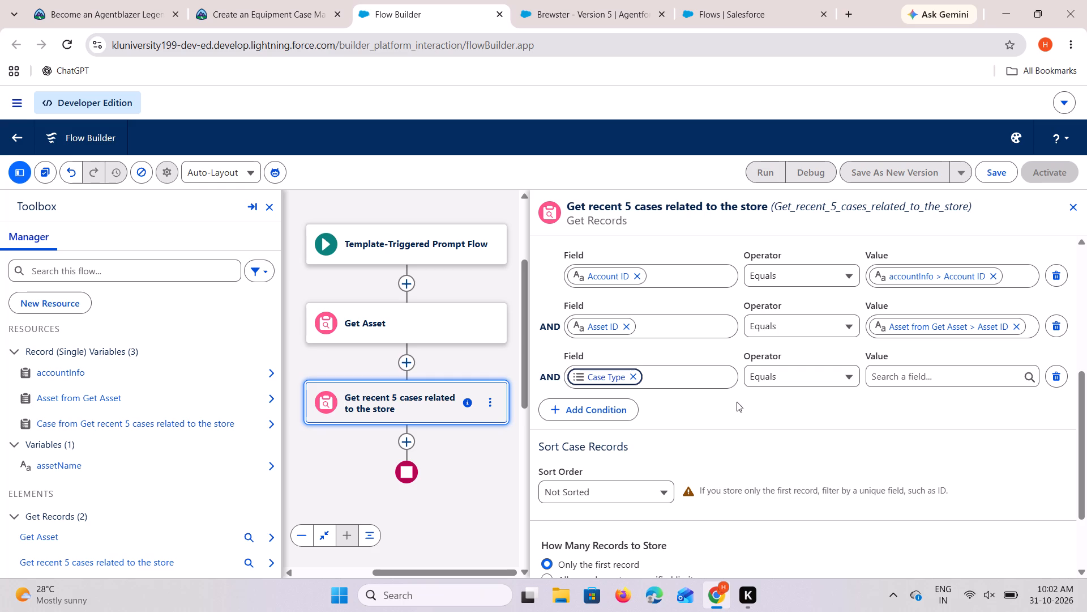
{"action": "left_click", "coordinate": [895, 384]}
{"action": "type", "text": "eq"}
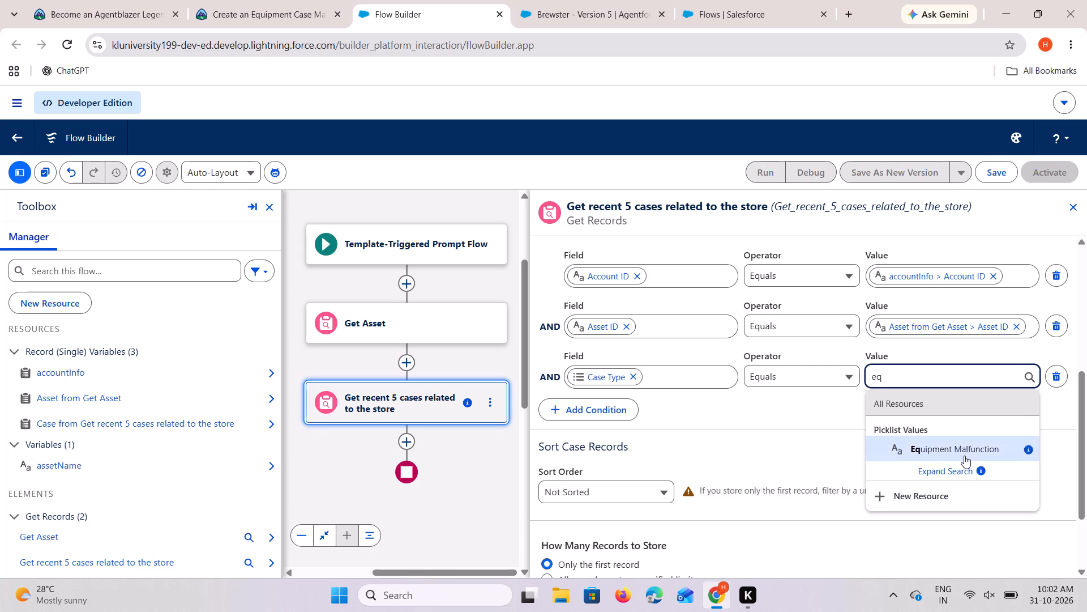
{"action": "left_click", "coordinate": [965, 449]}
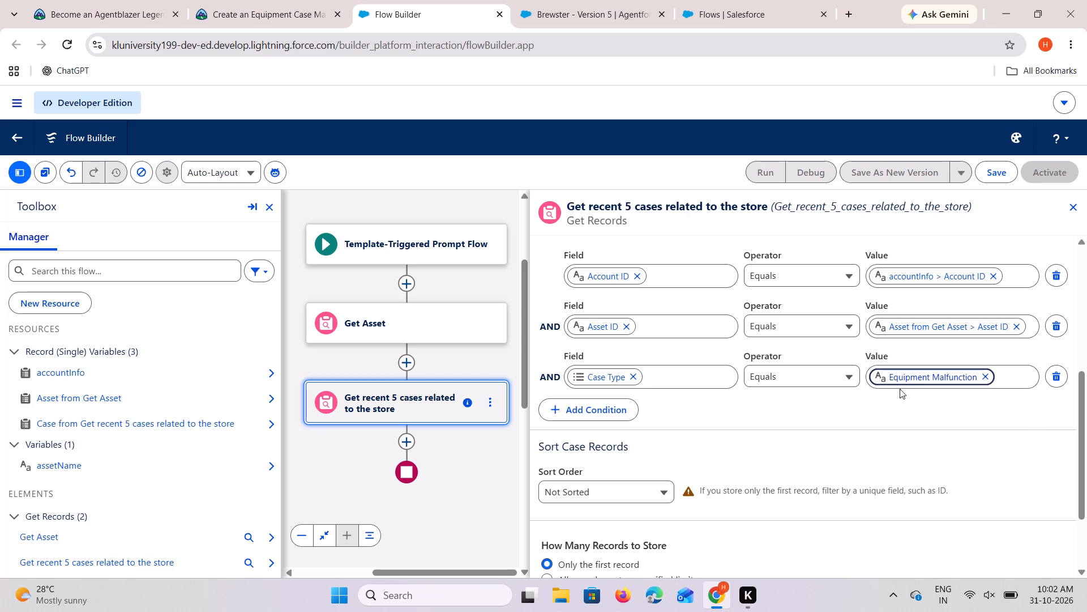
Sort the retrieved case records in descending order by CreatedDate.
{"action": "left_click", "coordinate": [611, 484]}
{"action": "left_click", "coordinate": [617, 430]}
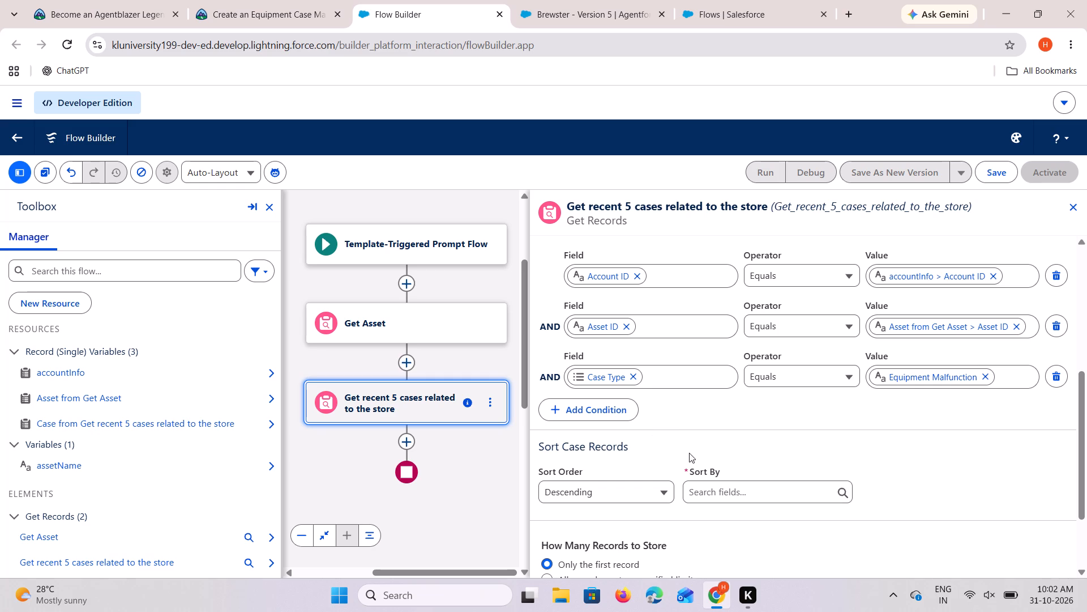
{"action": "left_click", "coordinate": [702, 488]}
{"action": "type", "text": "crea"}
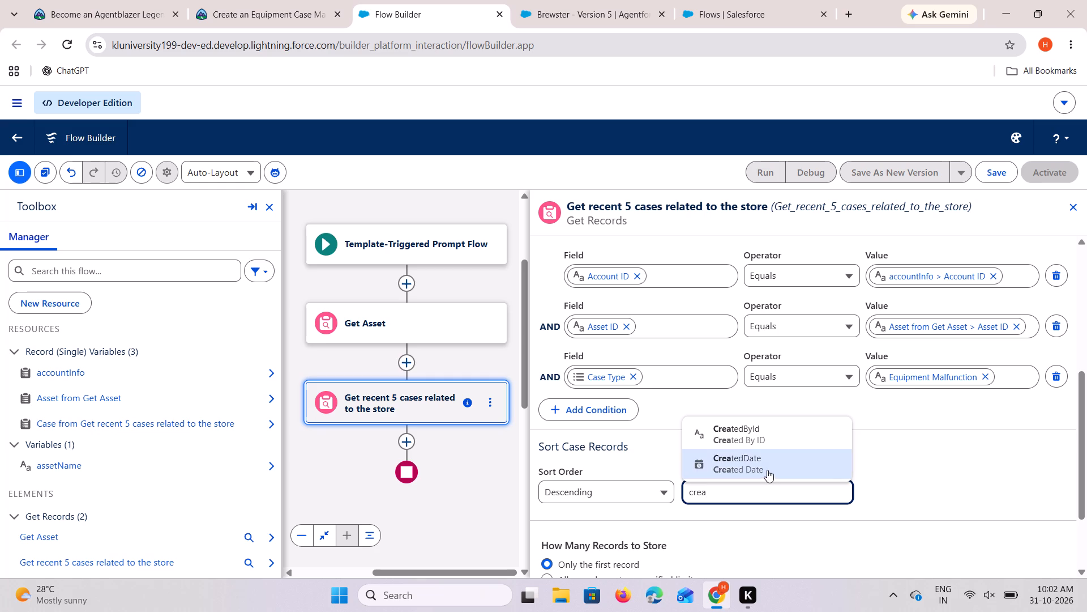
{"action": "left_click", "coordinate": [767, 470]}
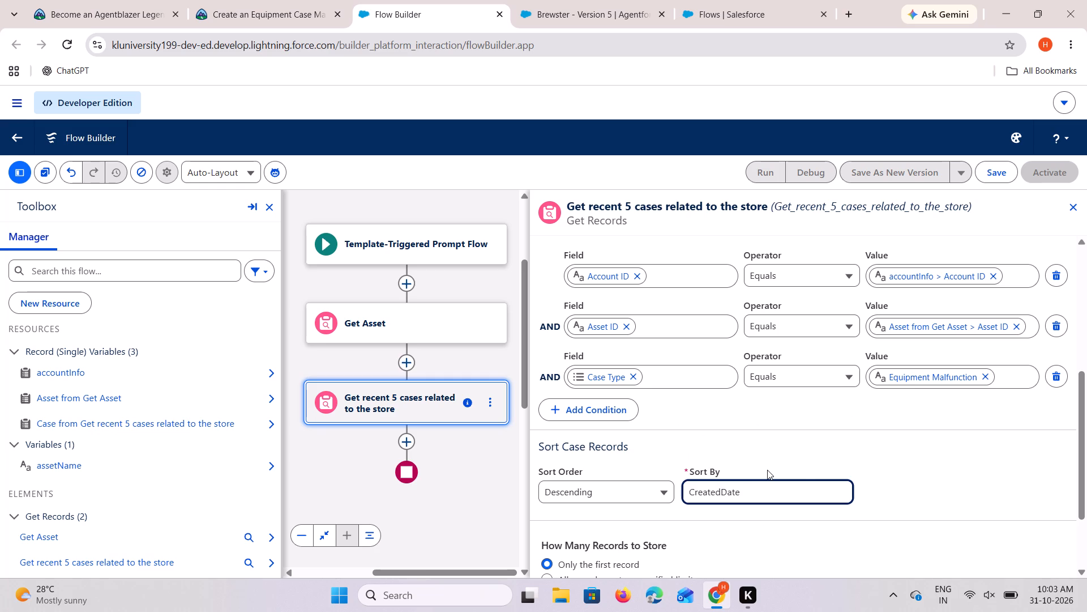
Store all records up to a specified limit of 5, and close the recent-cases element's settings.
{"action": "scroll", "coordinate": [742, 487], "scroll_direction": "down", "scroll_amount": 2}
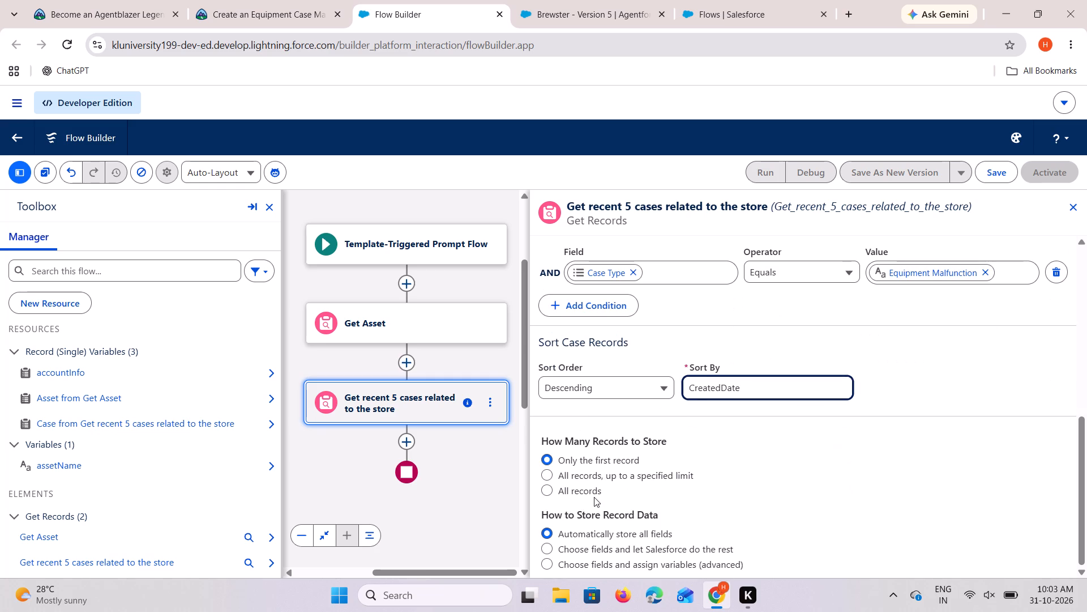
{"action": "left_click", "coordinate": [549, 477]}
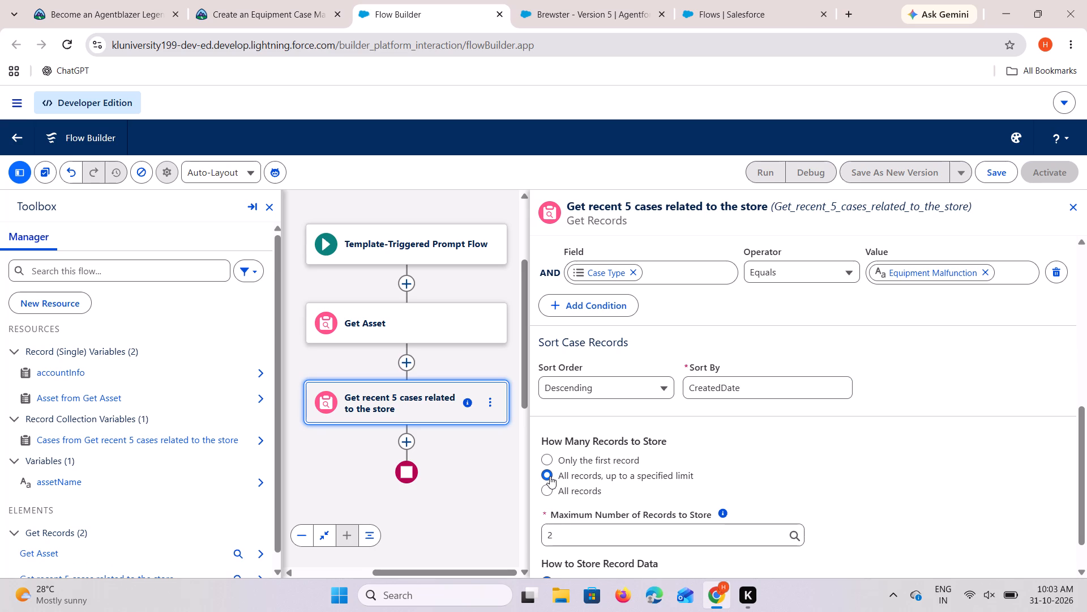
{"action": "left_click", "coordinate": [572, 541]}
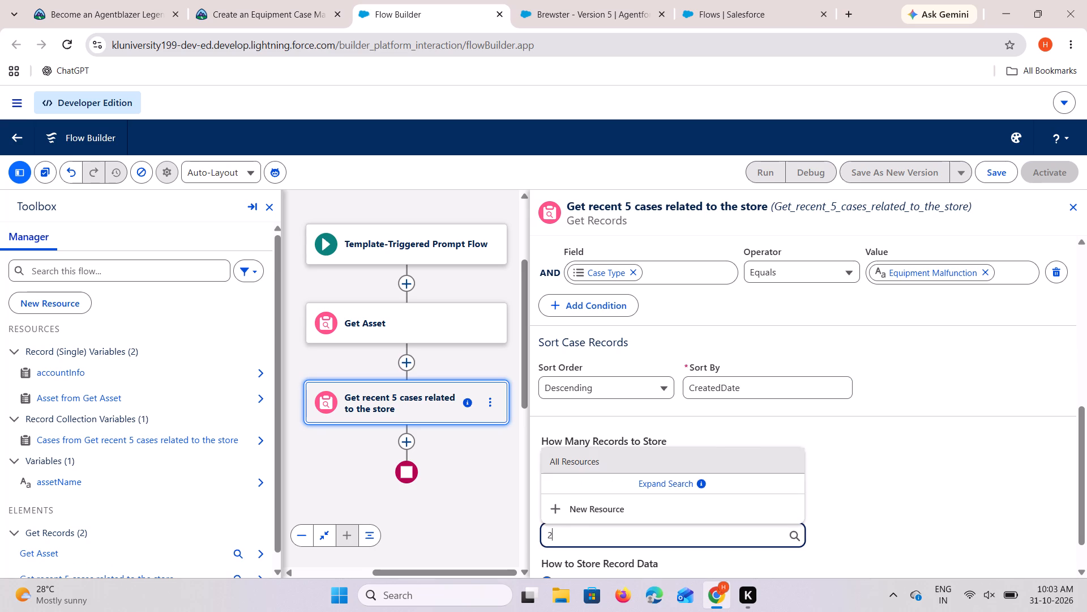
{"action": "key", "text": "BackSpace"}
{"action": "key", "text": "5"}
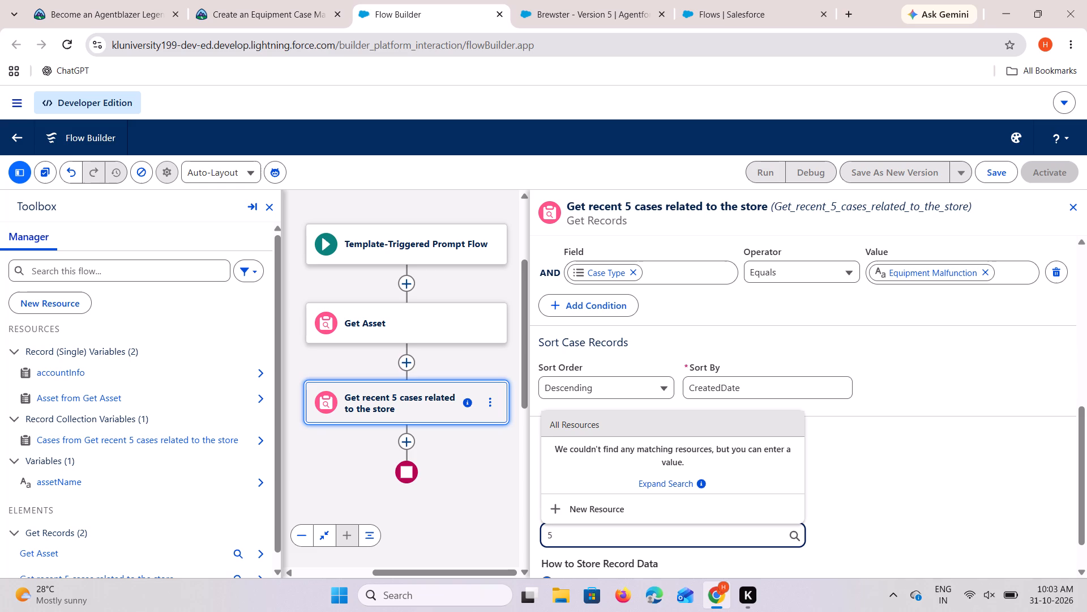
{"action": "left_click", "coordinate": [835, 499]}
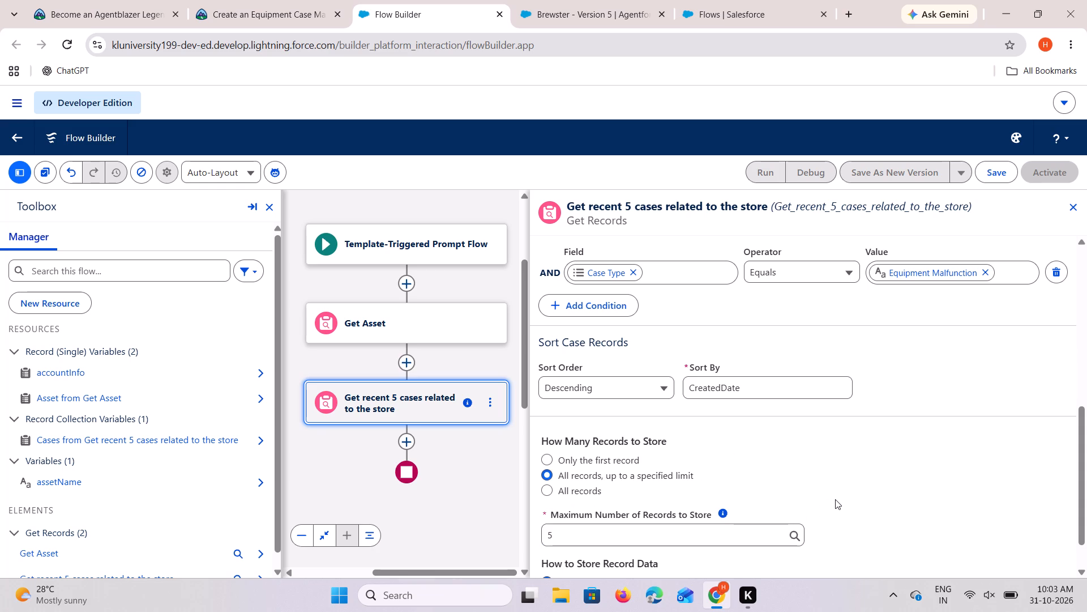
{"action": "left_click", "coordinate": [1070, 206]}
Add a Loop element to the flow directly after the Get recent 5 cases related to the store element.
{"action": "left_click", "coordinate": [409, 444]}
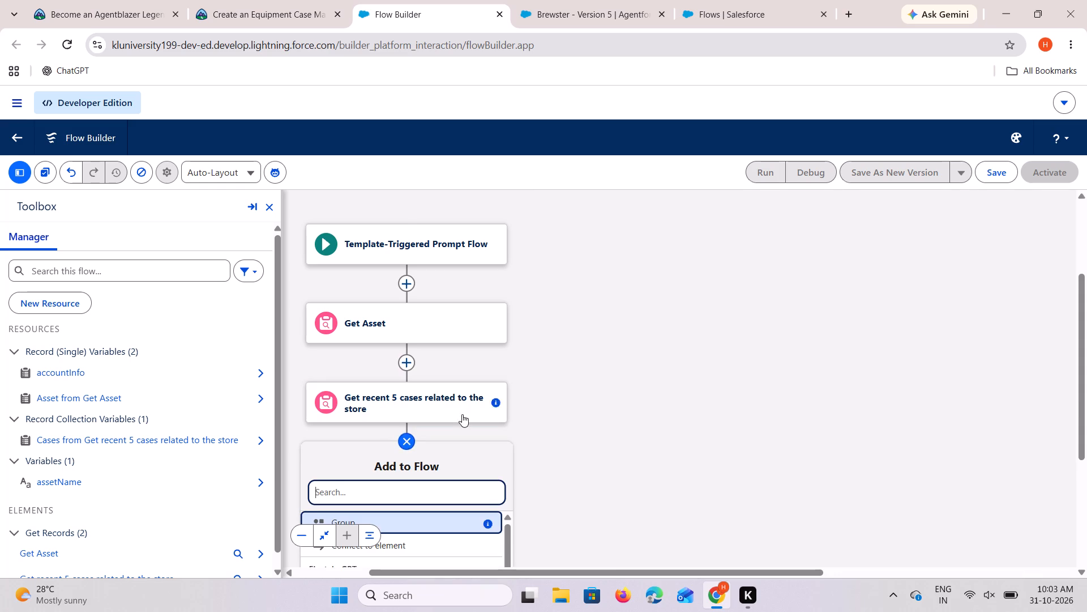
{"action": "scroll", "coordinate": [440, 445], "scroll_direction": "down", "scroll_amount": 2}
{"action": "left_click_drag", "start_coordinate": [550, 321], "coordinate": [645, 355]}
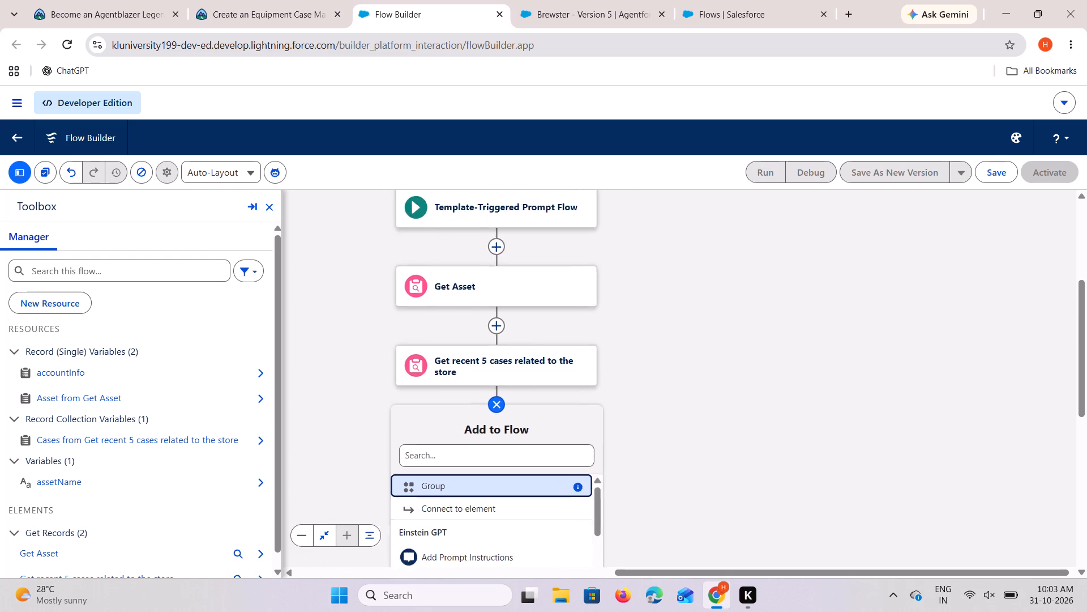
{"action": "left_click_drag", "start_coordinate": [645, 355], "coordinate": [759, 270]}
{"action": "left_click_drag", "start_coordinate": [752, 307], "coordinate": [802, 273]}
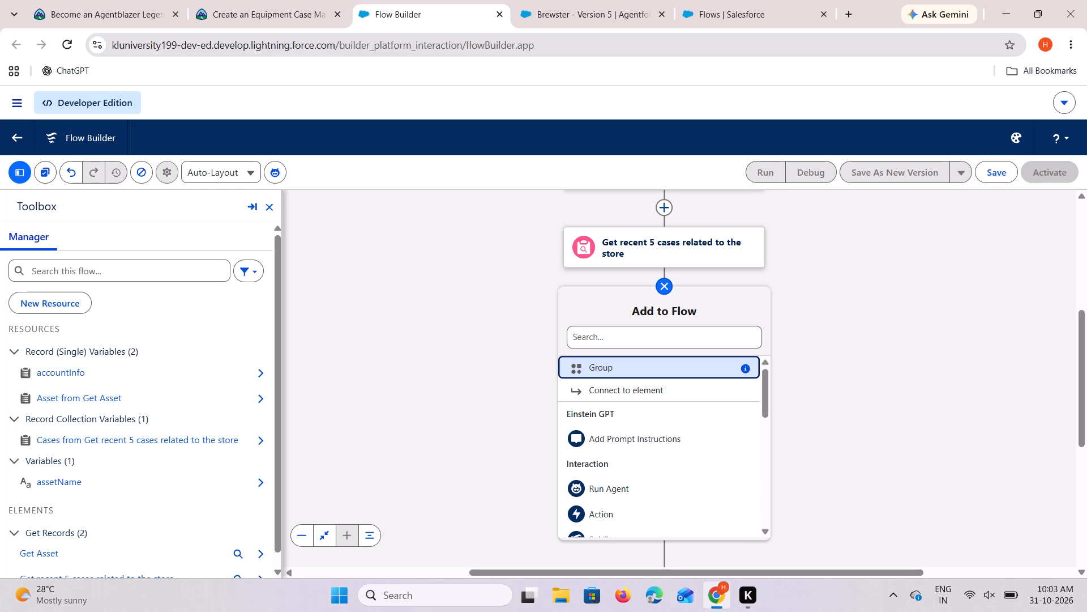
{"action": "left_click", "coordinate": [587, 341]}
{"action": "type", "text": "loo"}
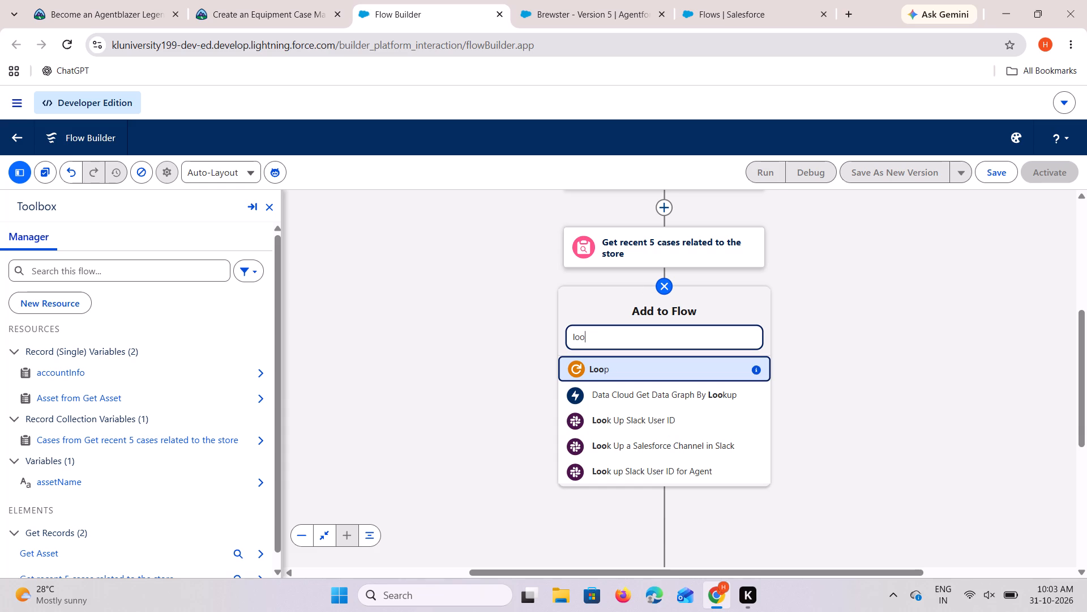
{"action": "left_click", "coordinate": [591, 372]}
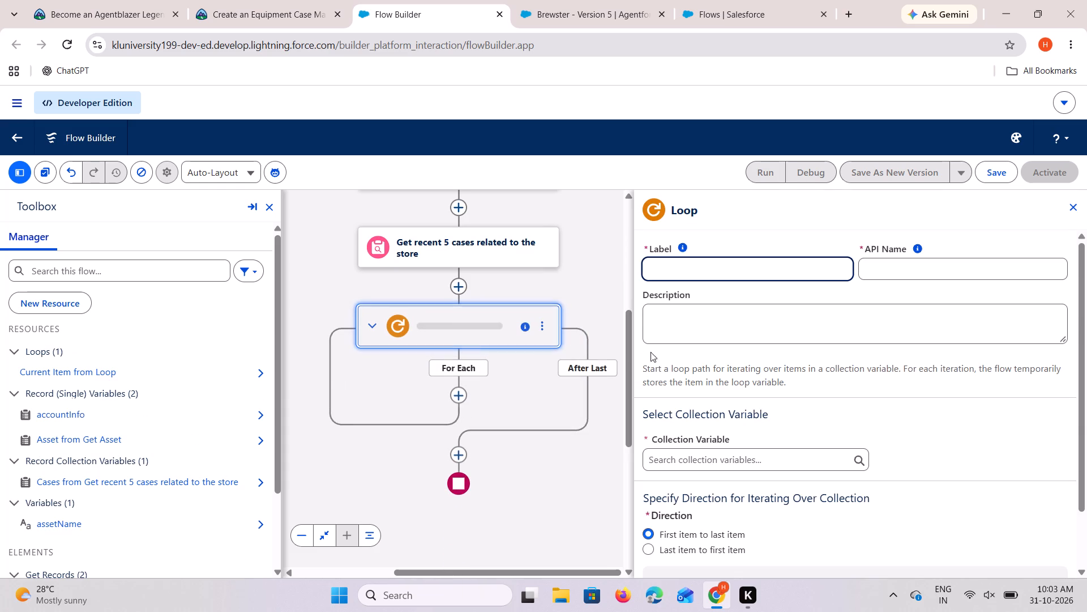
Switch to the Trailhead challenge page and review the requirements for the Loop element, its prompt instructions and the flow name.
{"action": "left_click", "coordinate": [271, 0]}
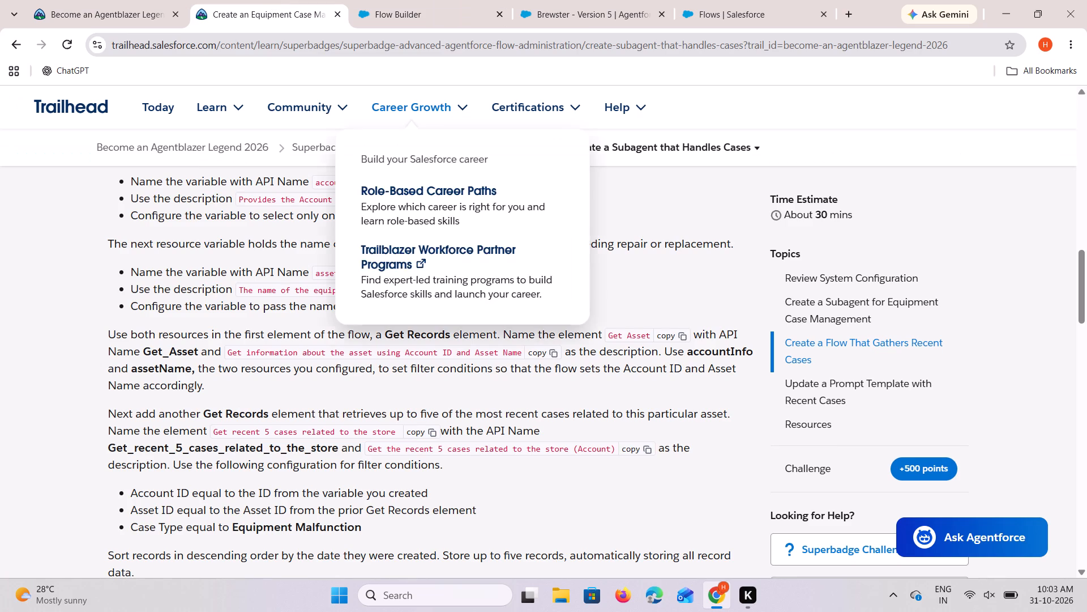
{"action": "scroll", "coordinate": [371, 470], "scroll_direction": "down", "scroll_amount": 2}
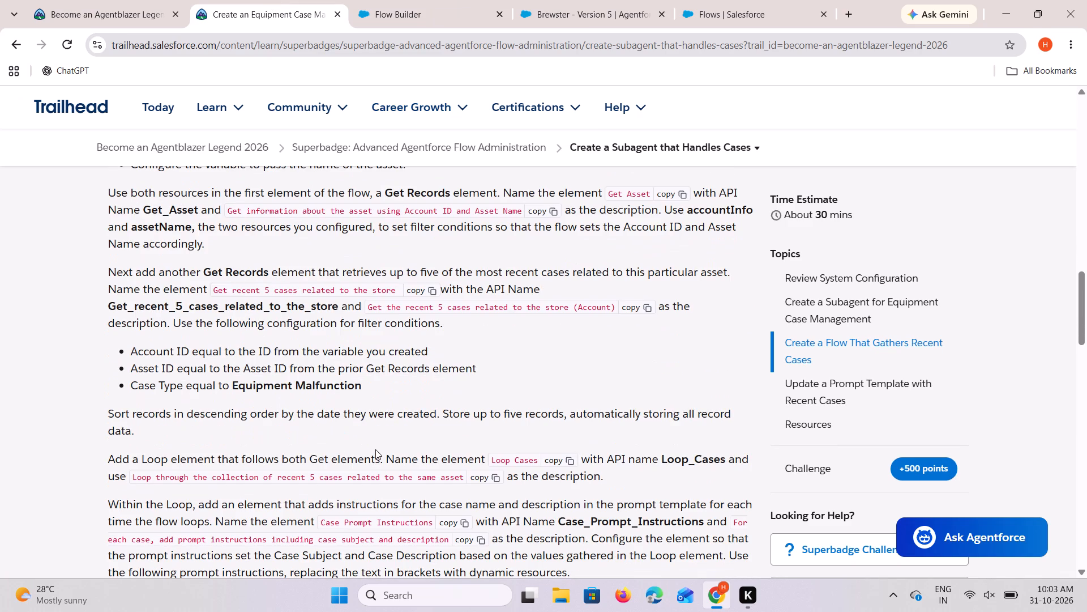
{"action": "scroll", "coordinate": [309, 416], "scroll_direction": "down", "scroll_amount": 1}
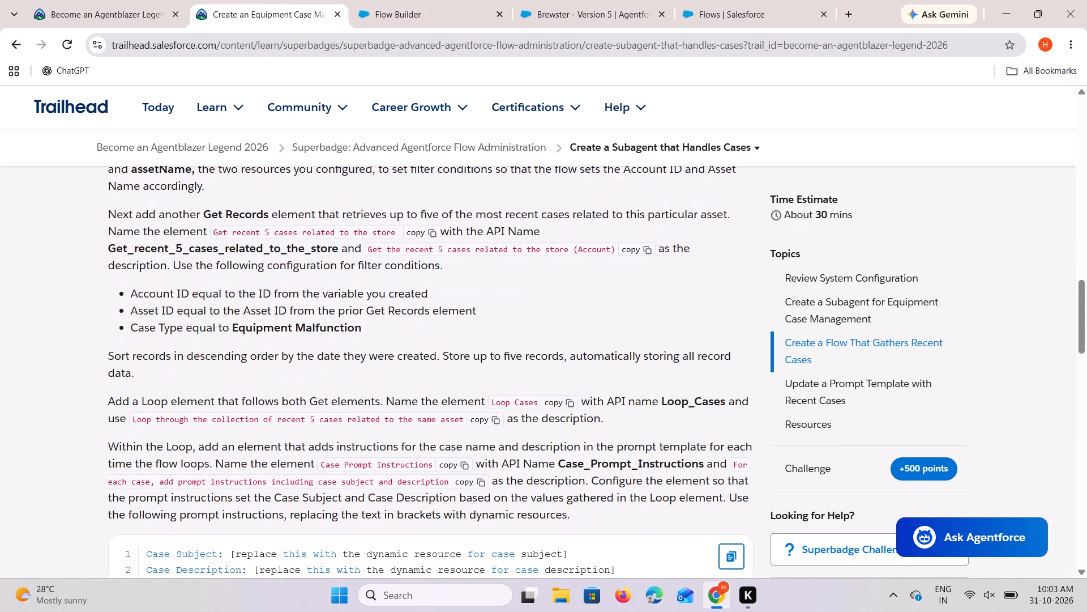
{"action": "scroll", "coordinate": [309, 416], "scroll_direction": "down", "scroll_amount": 2}
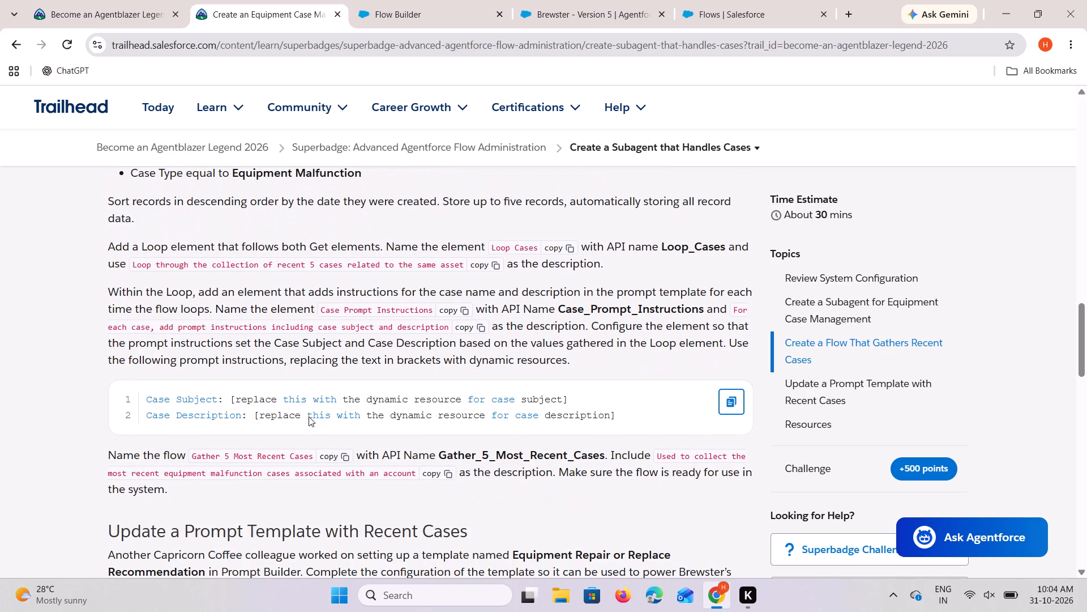
{"action": "scroll", "coordinate": [309, 416], "scroll_direction": "down", "scroll_amount": 1}
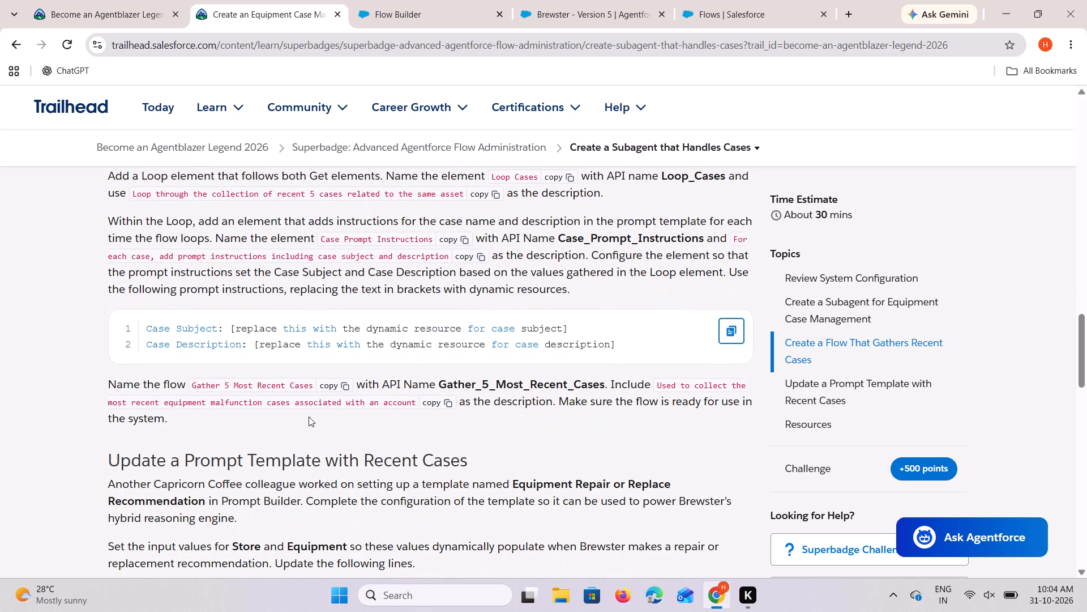
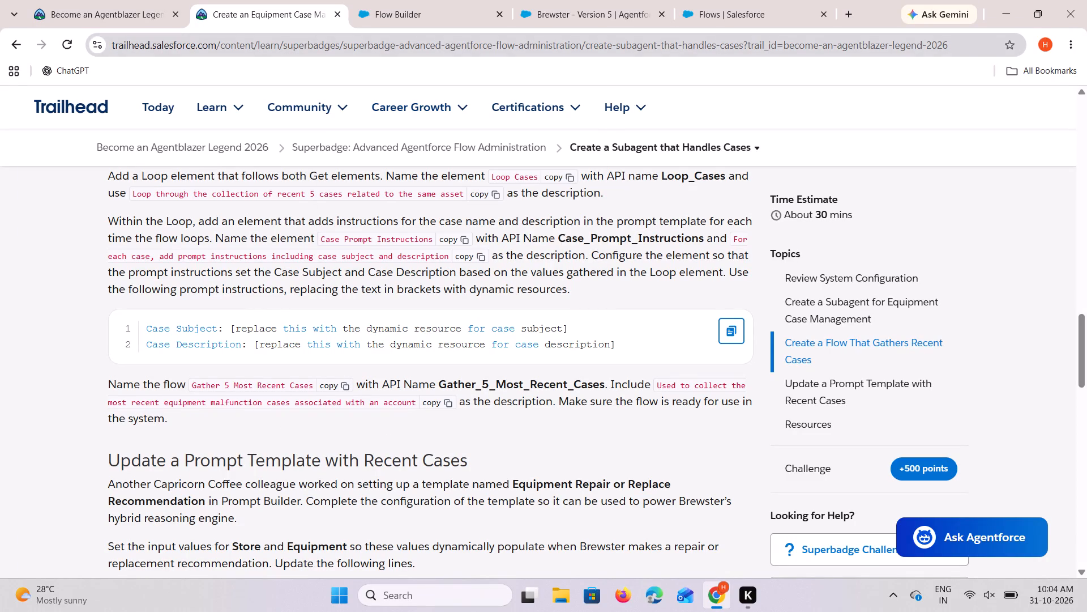
Copy the Loop element's name from the Trailhead challenge page and label it Loop Cases with API name Loop_Cases.
{"action": "left_click", "coordinate": [395, 8]}
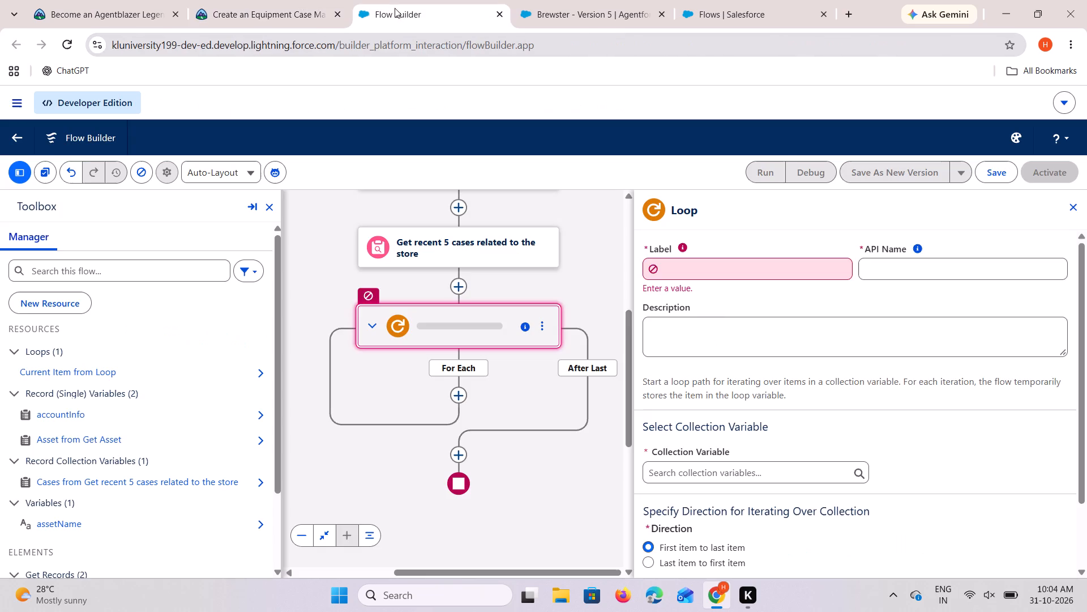
{"action": "left_click", "coordinate": [263, 0]}
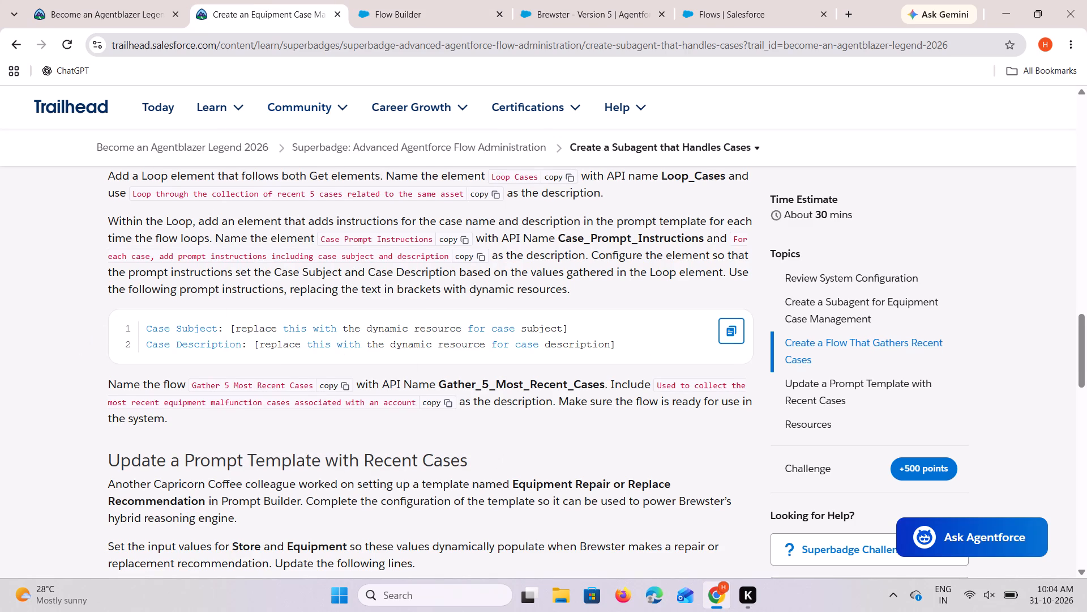
{"action": "scroll", "coordinate": [348, 341], "scroll_direction": "up", "scroll_amount": 1}
{"action": "left_click", "coordinate": [564, 244]}
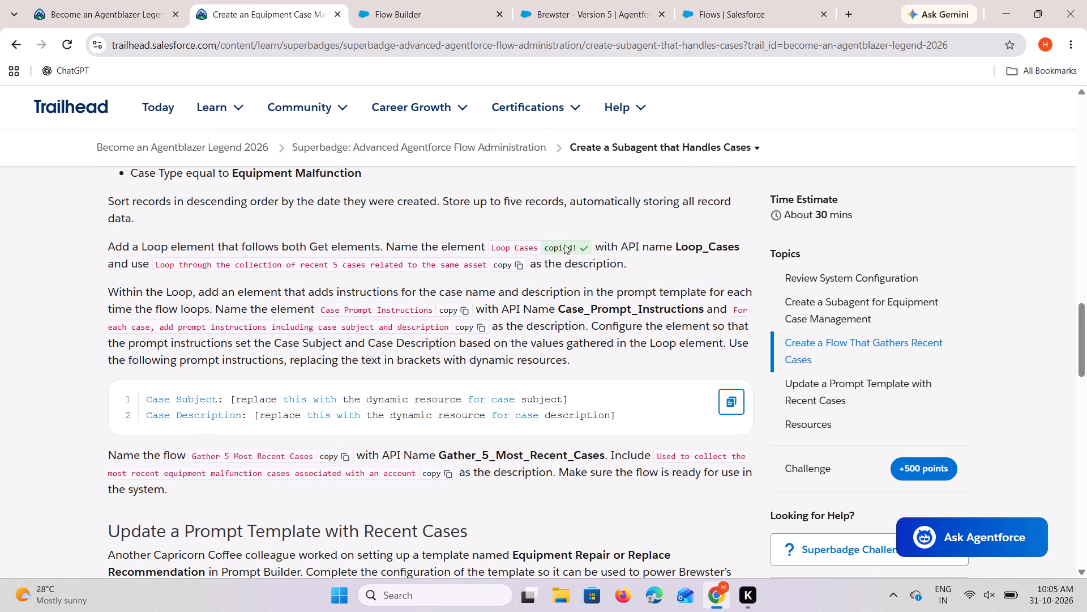
{"action": "left_click", "coordinate": [435, 1]}
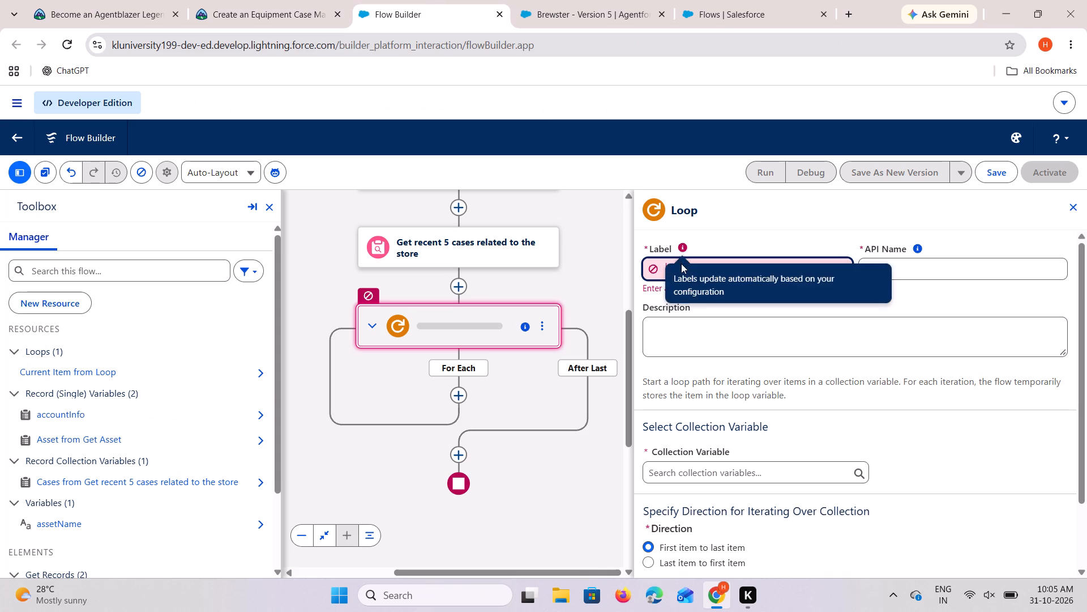
{"action": "right_click", "coordinate": [671, 258]}
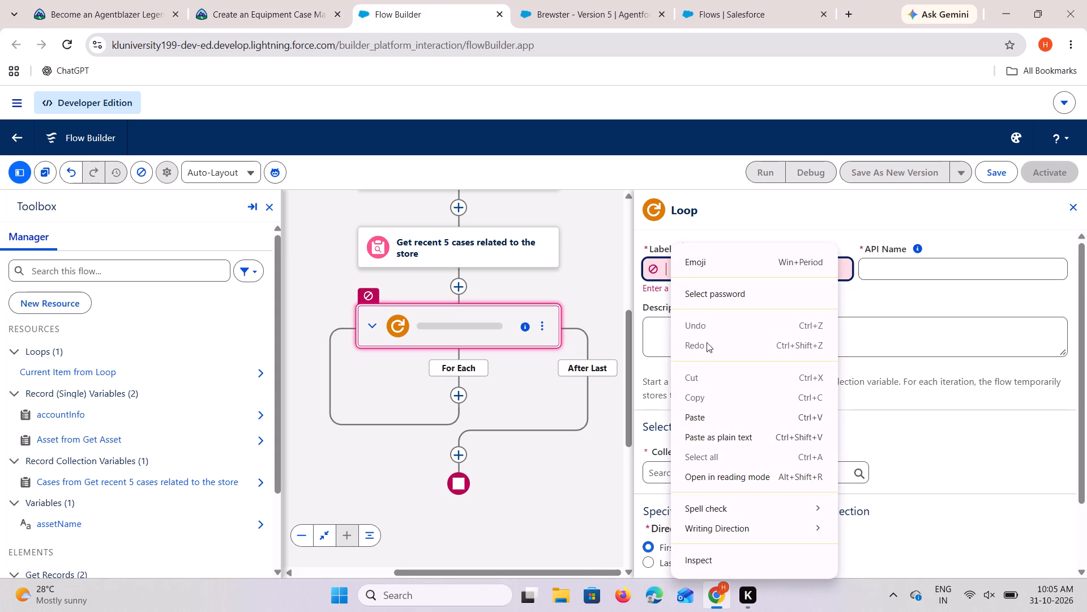
{"action": "left_click", "coordinate": [704, 416]}
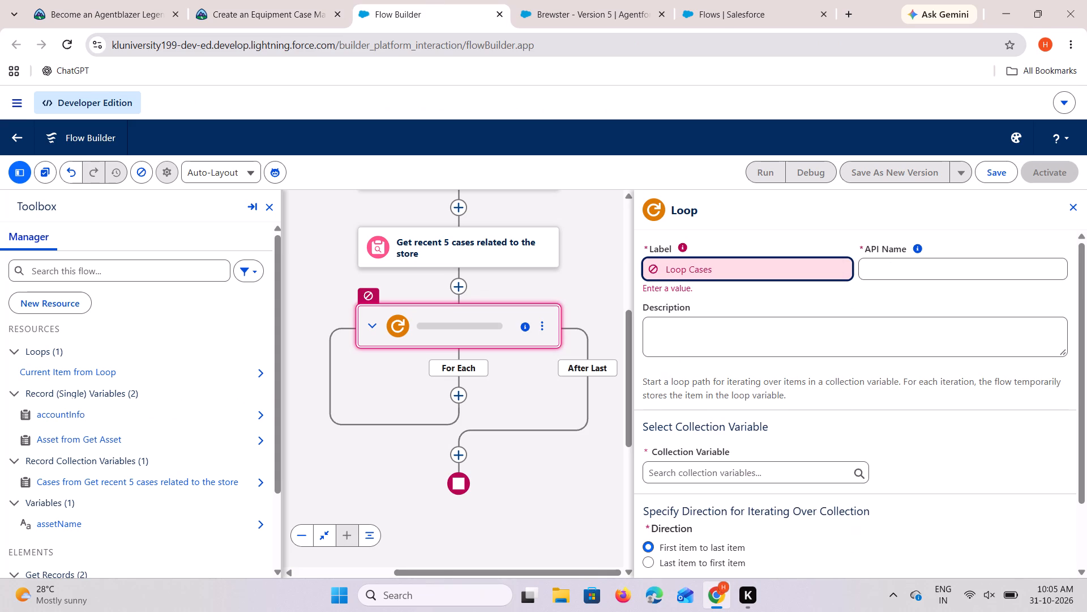
{"action": "left_click", "coordinate": [872, 270]}
Copy the loop description from the challenge page and set it as "Loop through the collection of recent 5 cases related to the same asset".
{"action": "left_click", "coordinate": [289, 0]}
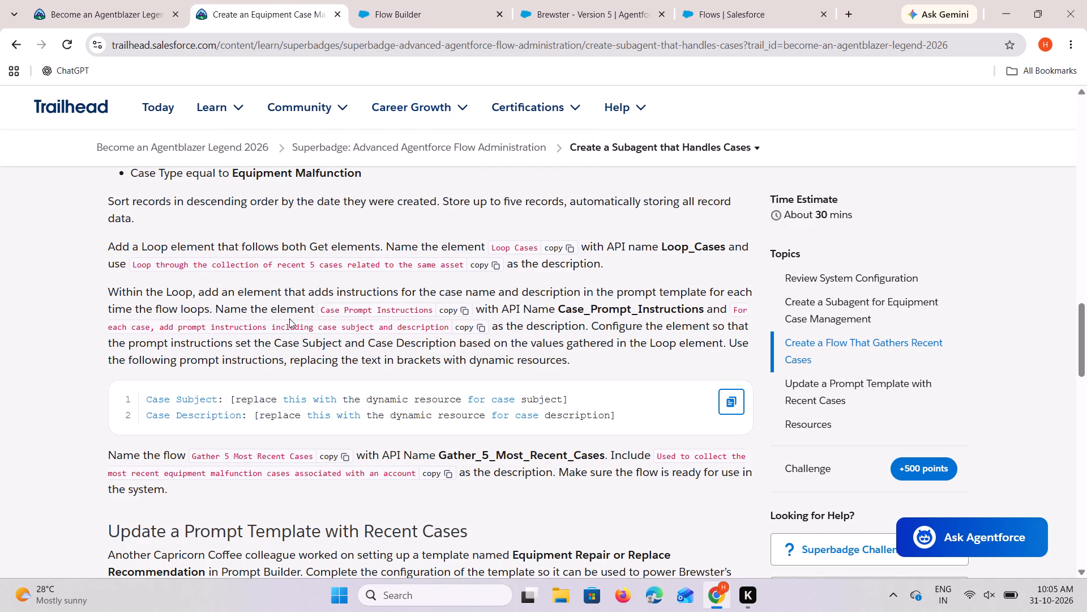
{"action": "left_click", "coordinate": [480, 267]}
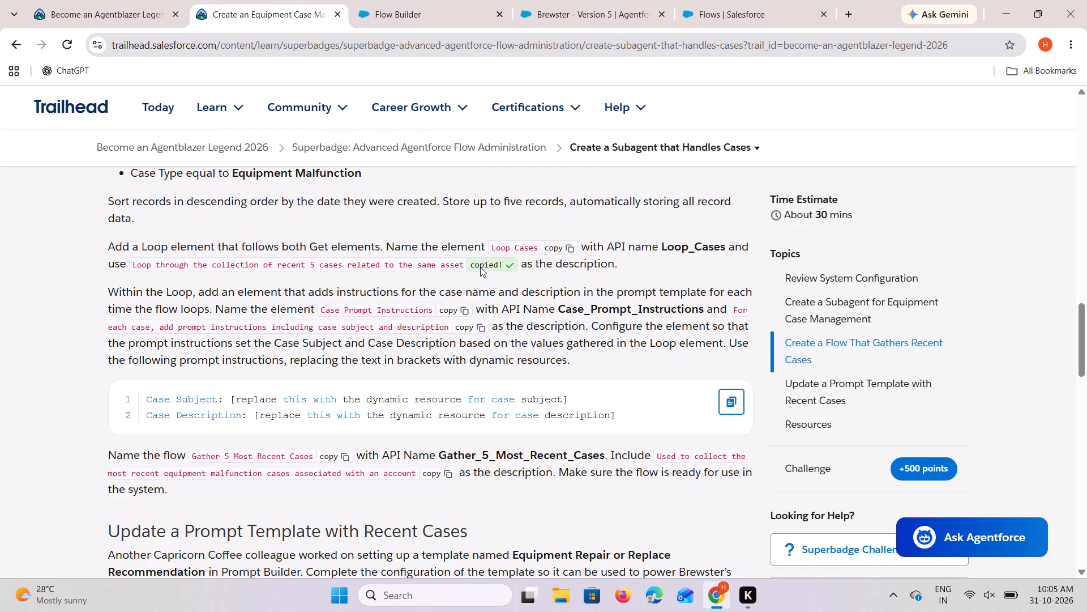
{"action": "left_click", "coordinate": [430, 16]}
{"action": "right_click", "coordinate": [706, 323]}
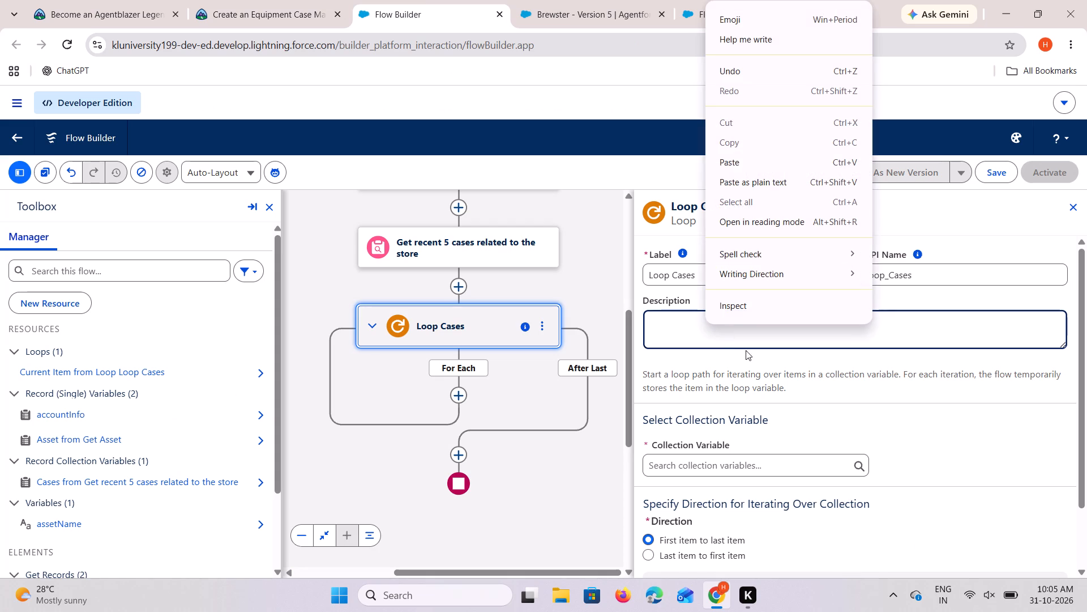
{"action": "left_click", "coordinate": [750, 154]}
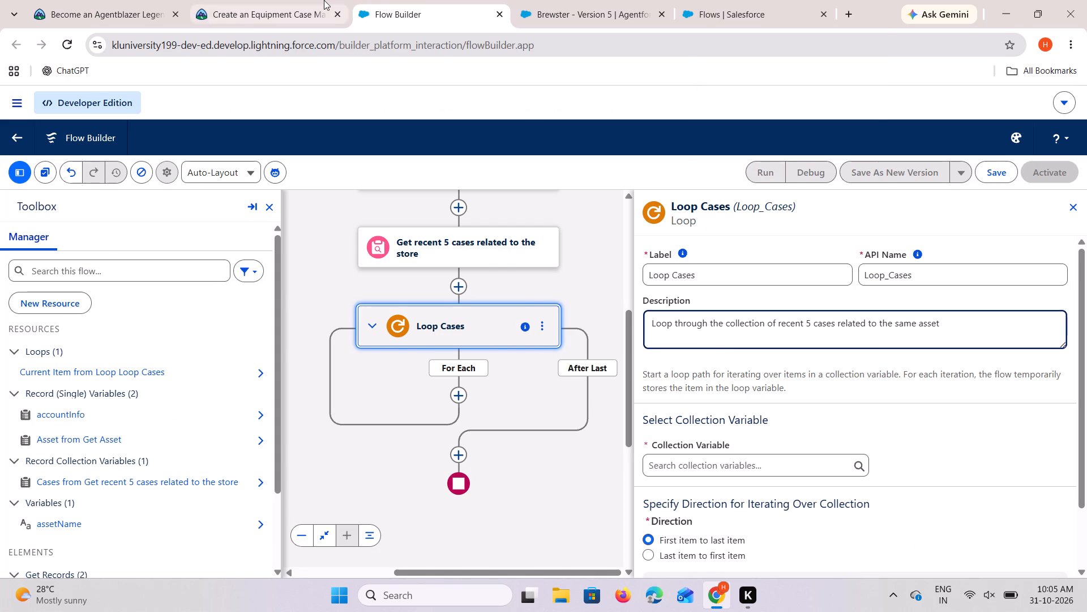
Review the challenge page's requirements for the Loop element, the prompt instructions within it and the flow name.
{"action": "left_click", "coordinate": [324, 0]}
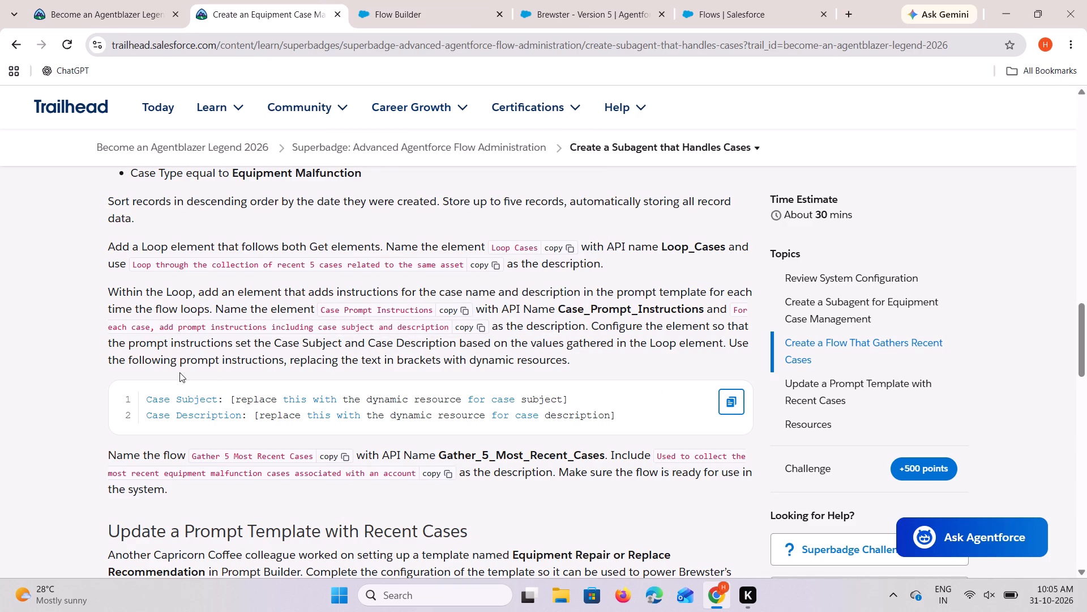
{"action": "scroll", "coordinate": [179, 372], "scroll_direction": "down", "scroll_amount": 1}
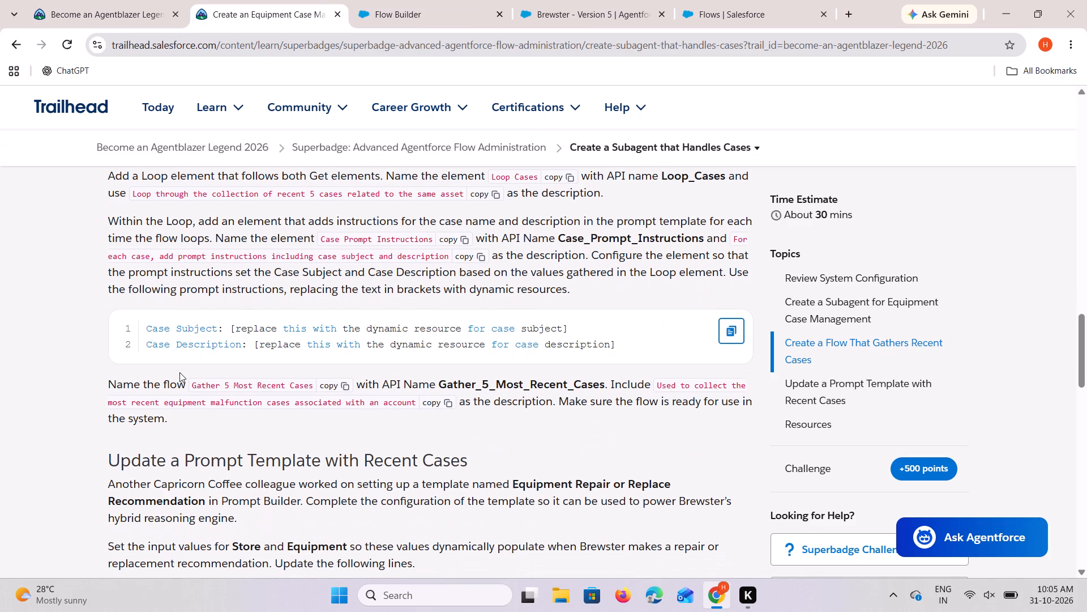
{"action": "scroll", "coordinate": [179, 372], "scroll_direction": "up", "scroll_amount": 2}
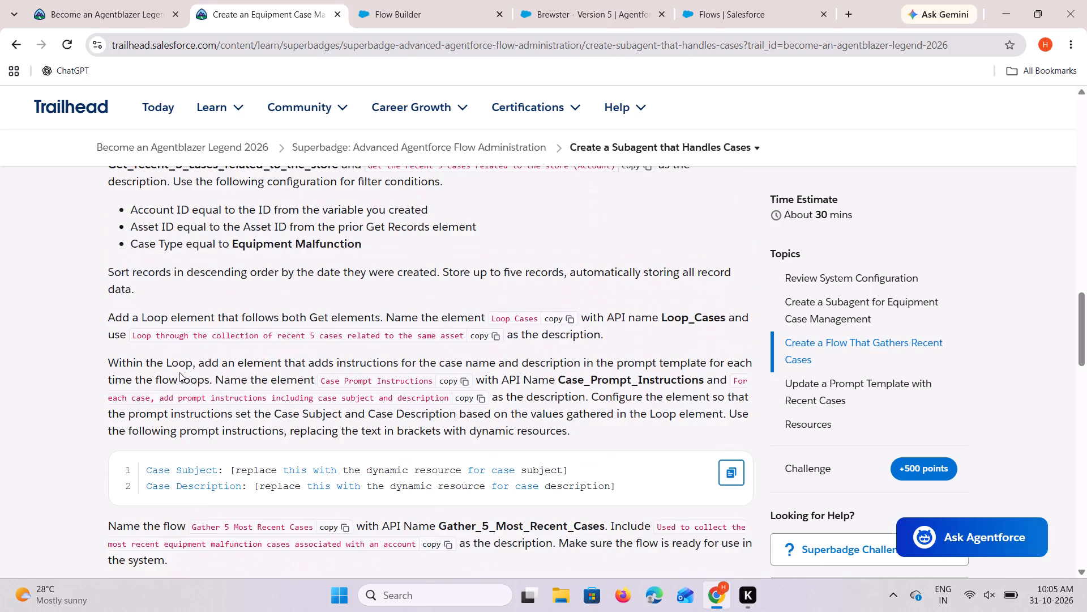
{"action": "scroll", "coordinate": [179, 372], "scroll_direction": "down", "scroll_amount": 11}
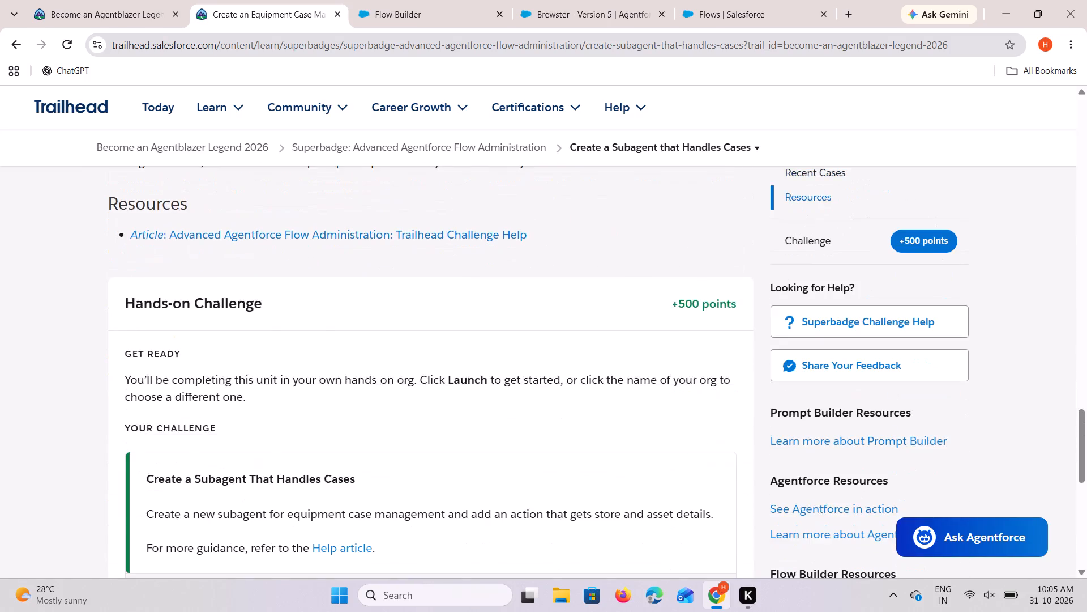
{"action": "scroll", "coordinate": [179, 372], "scroll_direction": "down", "scroll_amount": 1}
{"action": "scroll", "coordinate": [179, 372], "scroll_direction": "up", "scroll_amount": 10}
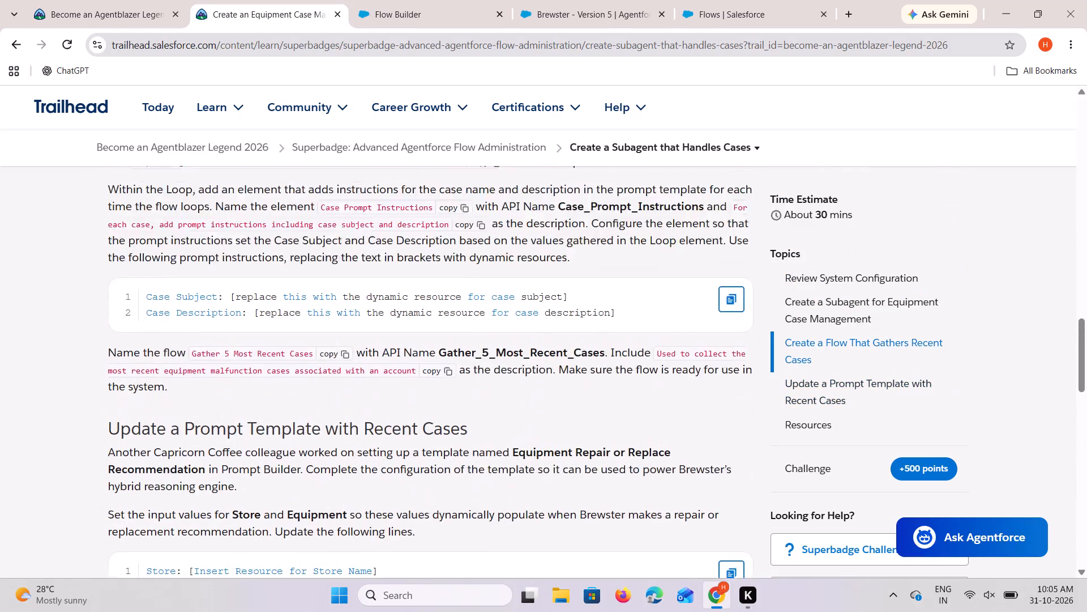
{"action": "scroll", "coordinate": [179, 372], "scroll_direction": "up", "scroll_amount": 1}
{"action": "scroll", "coordinate": [179, 371], "scroll_direction": "down", "scroll_amount": 1}
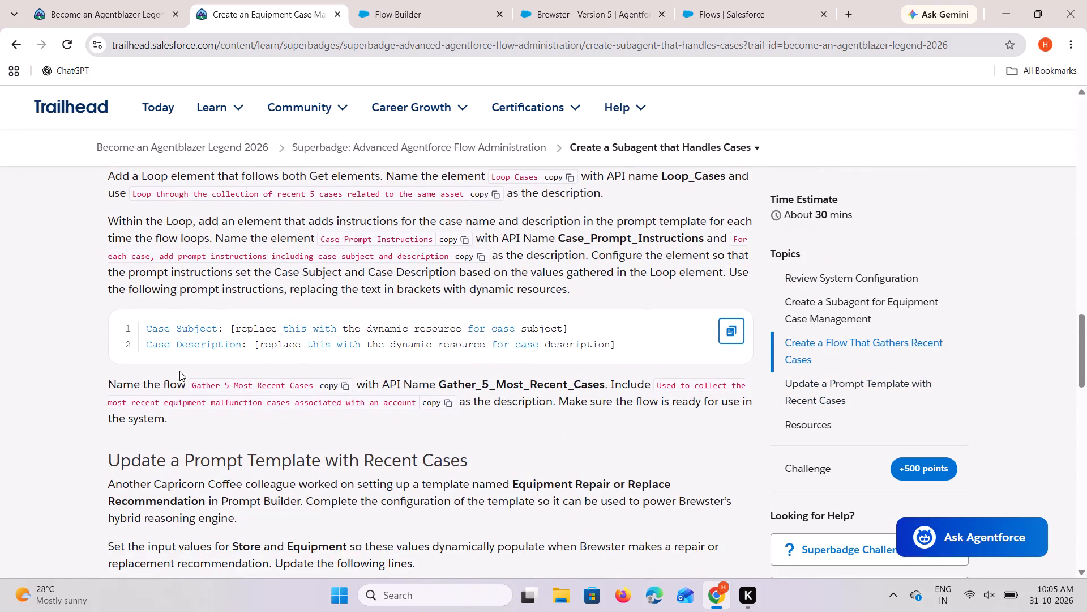
Set Loop Cases' collection variable to Cases from Get recent 5 cases related to the store, and close the loop's settings.
{"action": "left_click", "coordinate": [396, 8]}
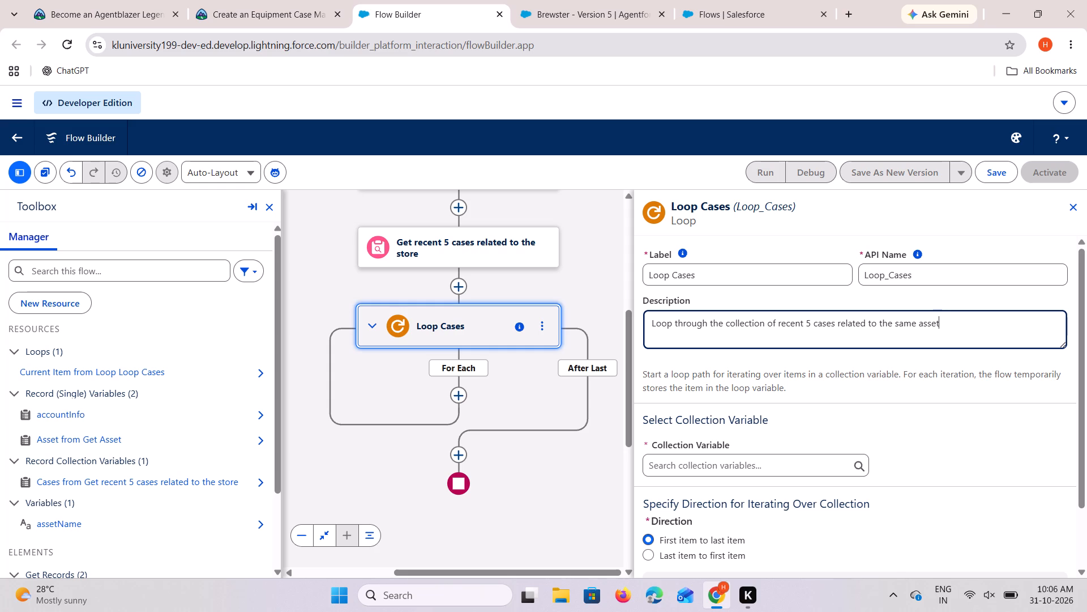
{"action": "left_click", "coordinate": [780, 467]}
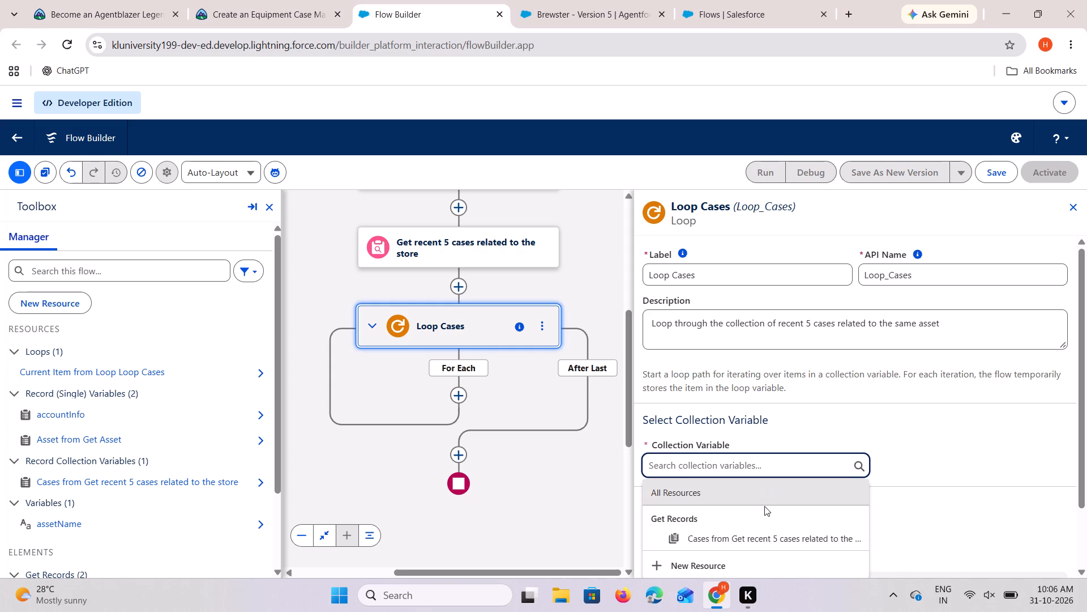
{"action": "left_click", "coordinate": [772, 536]}
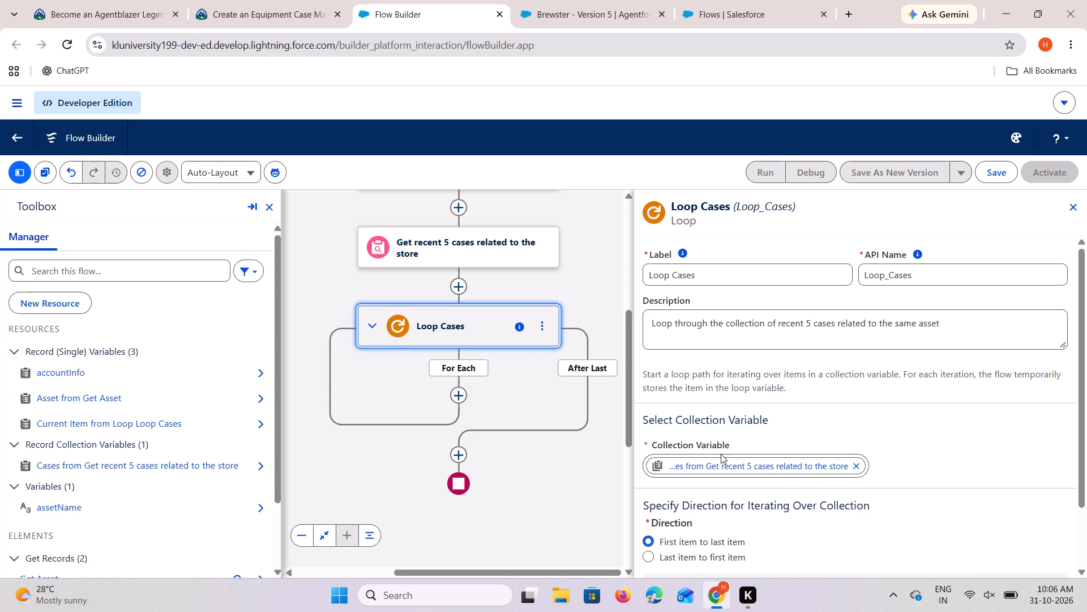
{"action": "scroll", "coordinate": [721, 454], "scroll_direction": "down", "scroll_amount": 2}
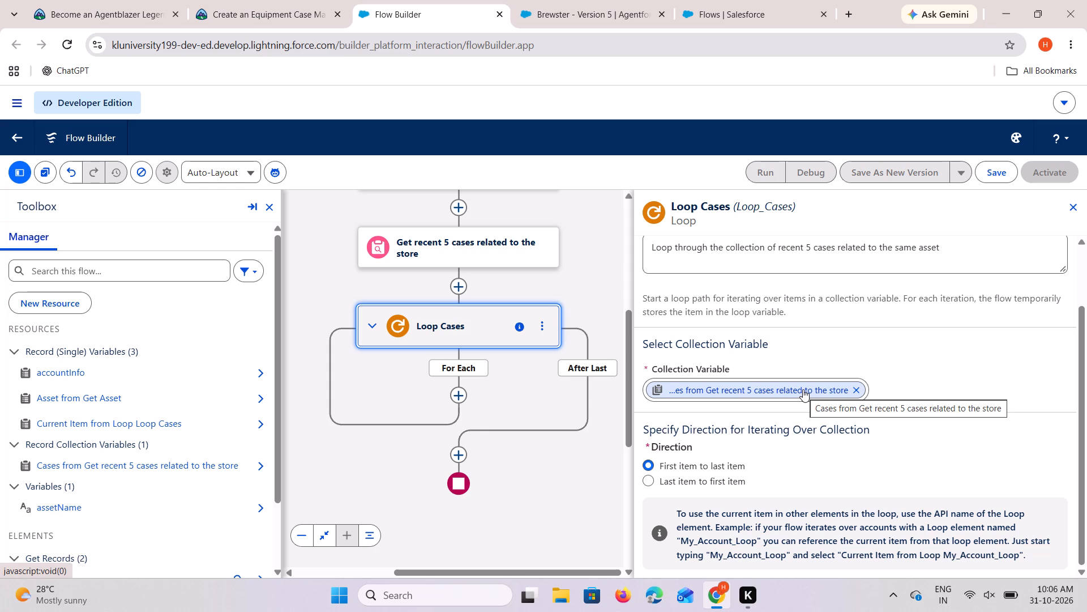
{"action": "scroll", "coordinate": [808, 393], "scroll_direction": "down", "scroll_amount": 3}
{"action": "scroll", "coordinate": [899, 503], "scroll_direction": "down", "scroll_amount": 3}
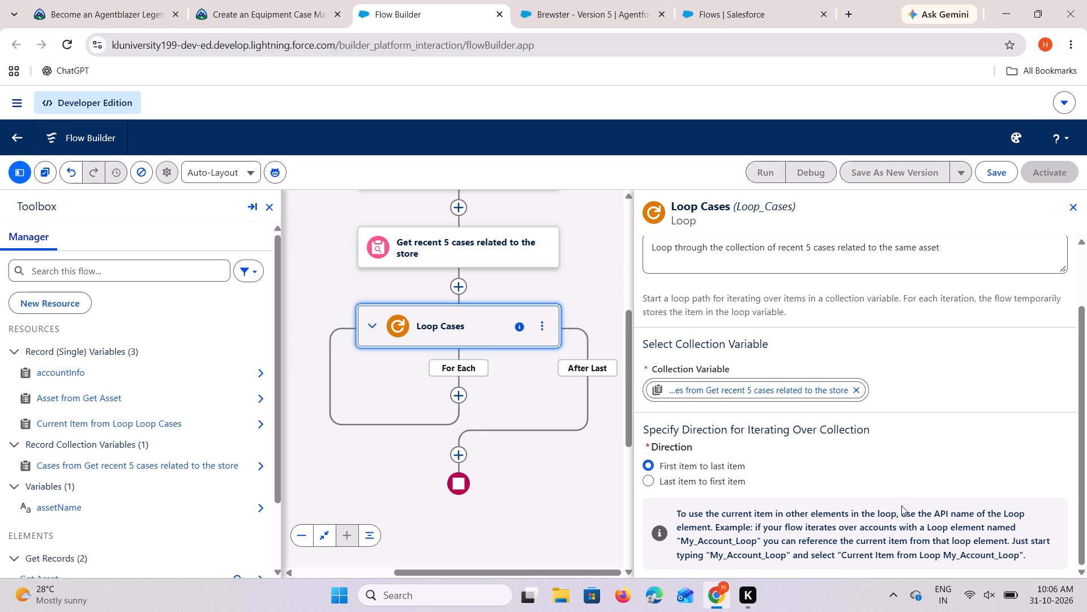
{"action": "scroll", "coordinate": [892, 487], "scroll_direction": "down", "scroll_amount": 2}
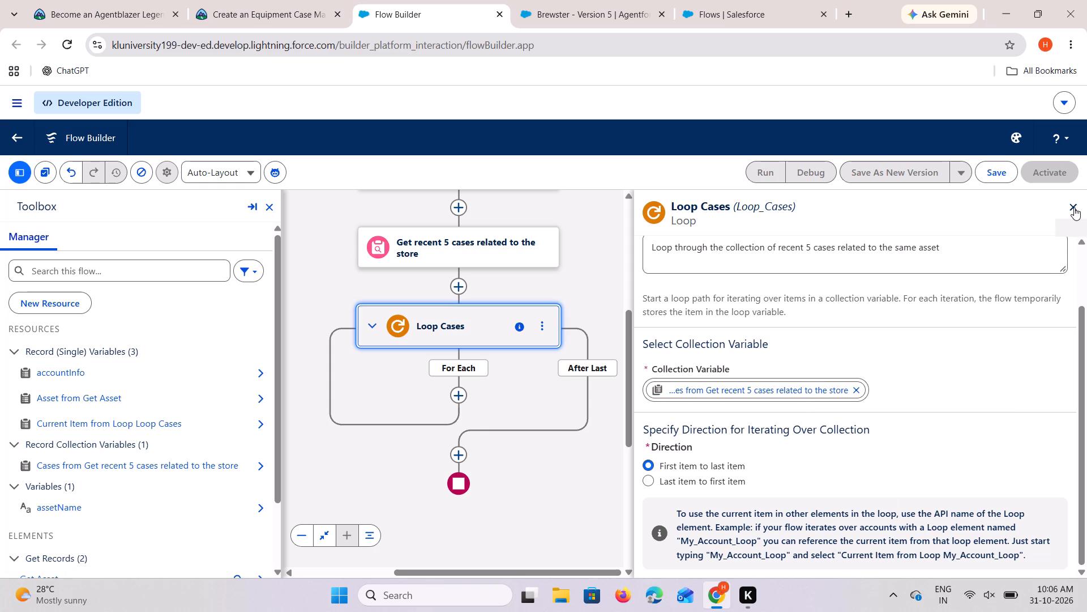
{"action": "left_click", "coordinate": [1074, 207]}
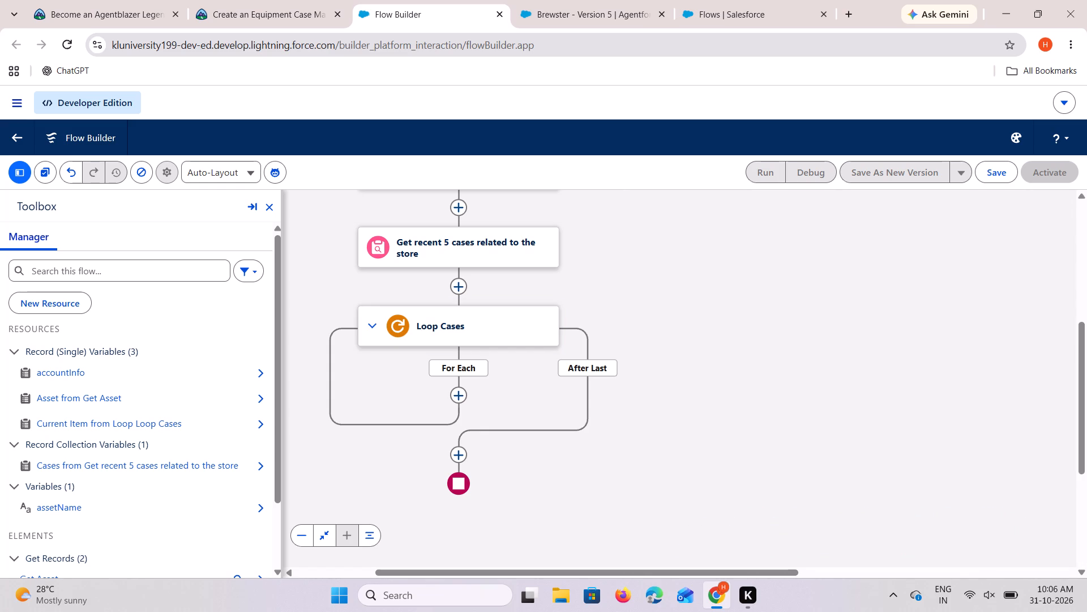
Insert an Add Prompt Instructions element on the For Each path of Loop Cases.
{"action": "left_click", "coordinate": [460, 393]}
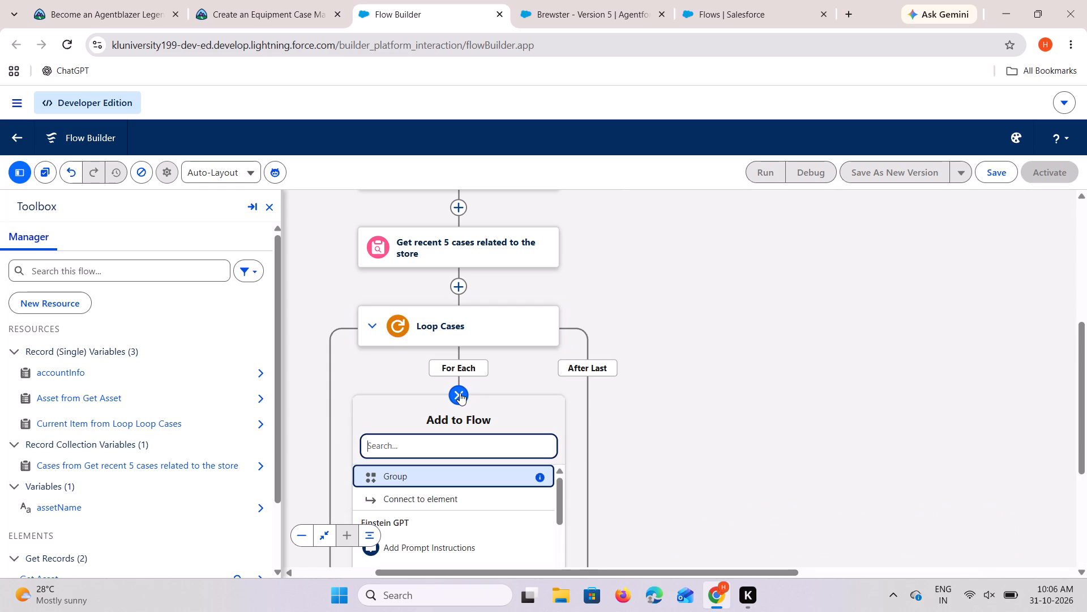
{"action": "left_click", "coordinate": [470, 555]}
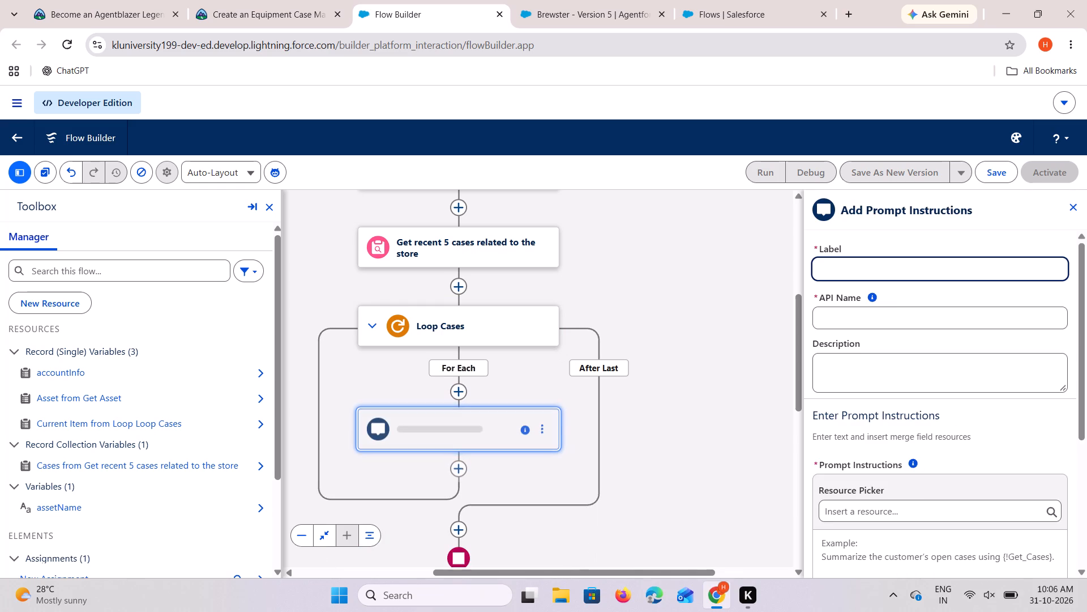
Copy the element name from the challenge page and label the new element Case Prompt Instructions with API name Case_Prompt_Instructions.
{"action": "left_click", "coordinate": [297, 0]}
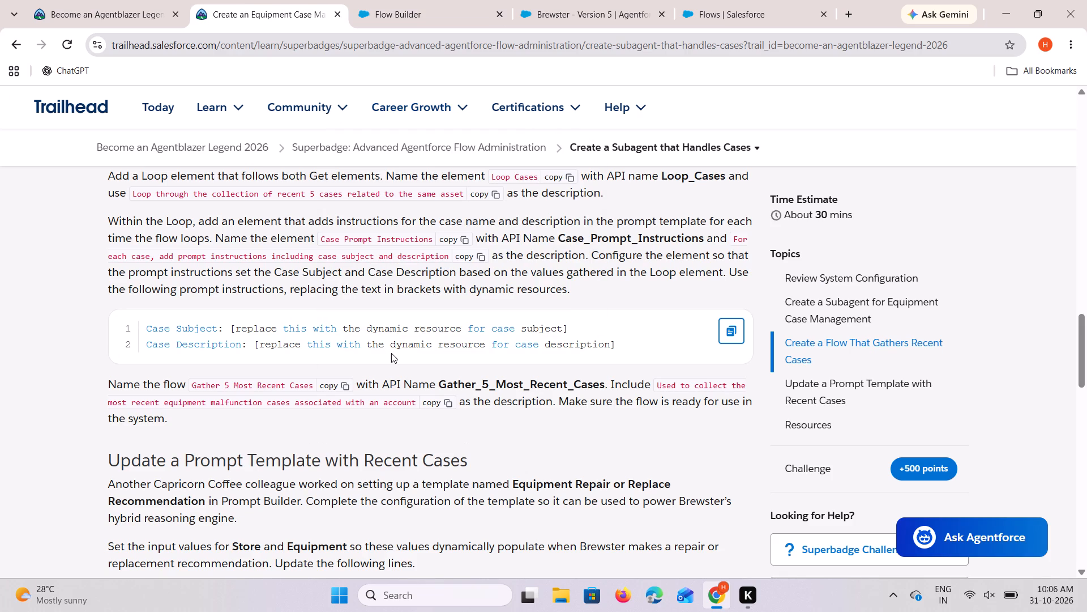
{"action": "scroll", "coordinate": [360, 346], "scroll_direction": "up", "scroll_amount": 1}
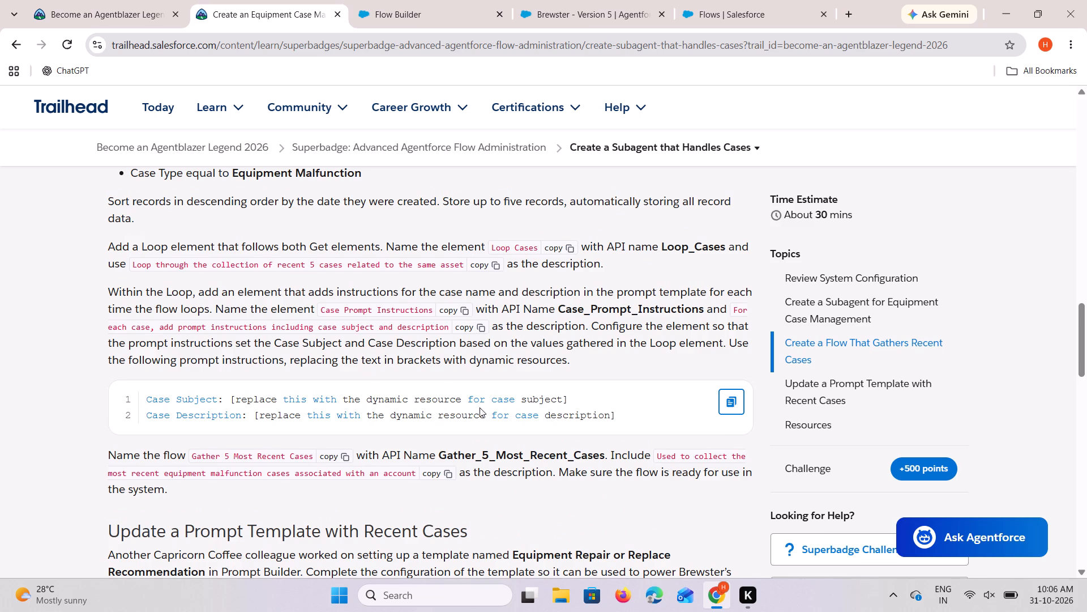
{"action": "left_click", "coordinate": [456, 313]}
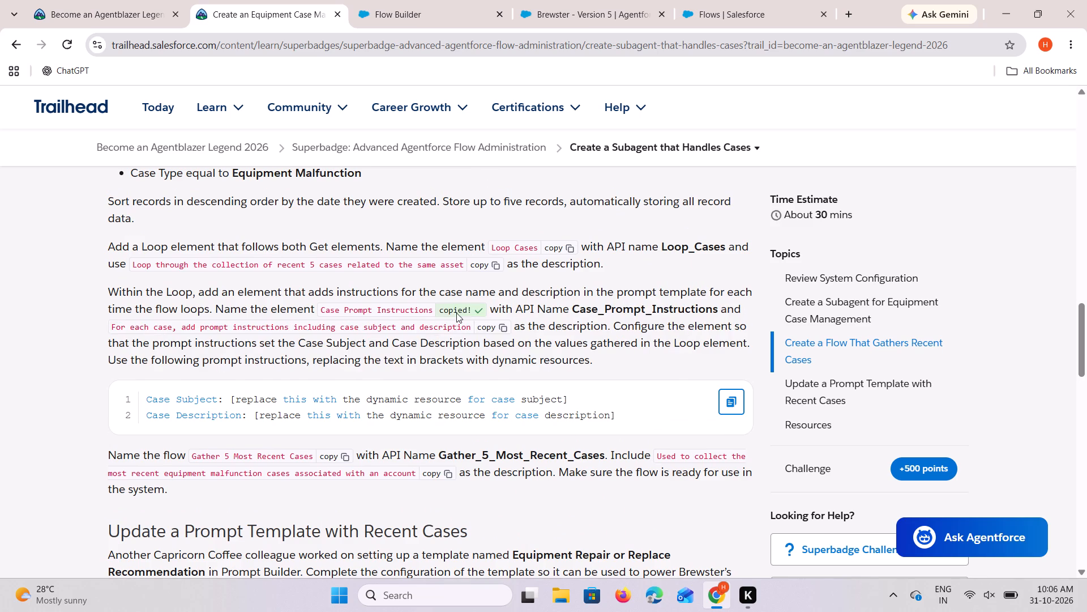
{"action": "left_click", "coordinate": [444, 0]}
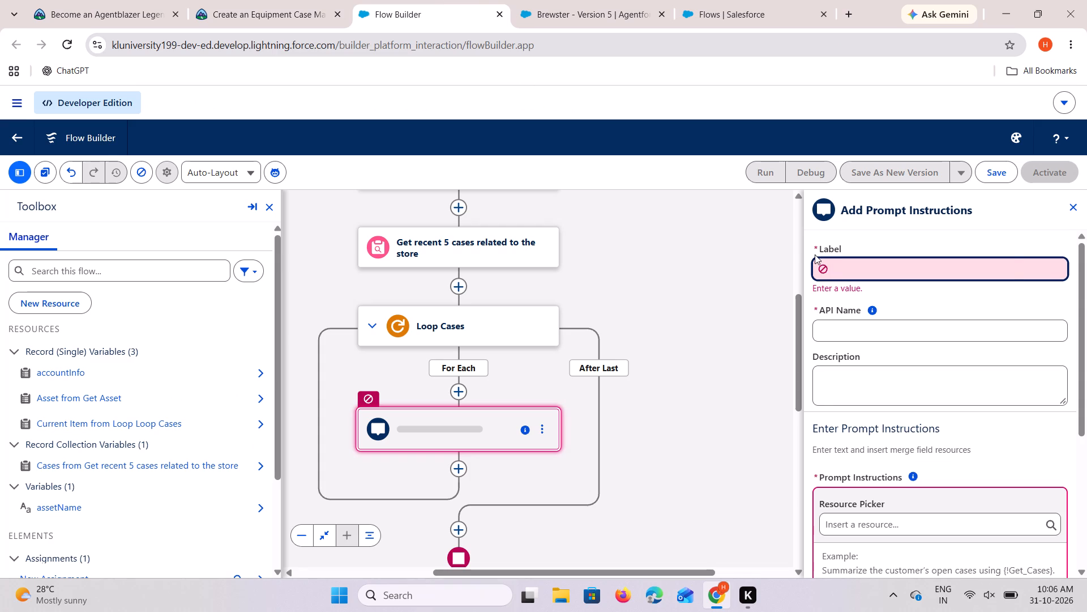
{"action": "right_click", "coordinate": [847, 261]}
{"action": "left_click", "coordinate": [875, 413]}
{"action": "left_click", "coordinate": [846, 335]}
Copy the element description from the challenge page into Case Prompt Instructions: For each case, add prompt instructions including case subject and description.
{"action": "left_click", "coordinate": [853, 377]}
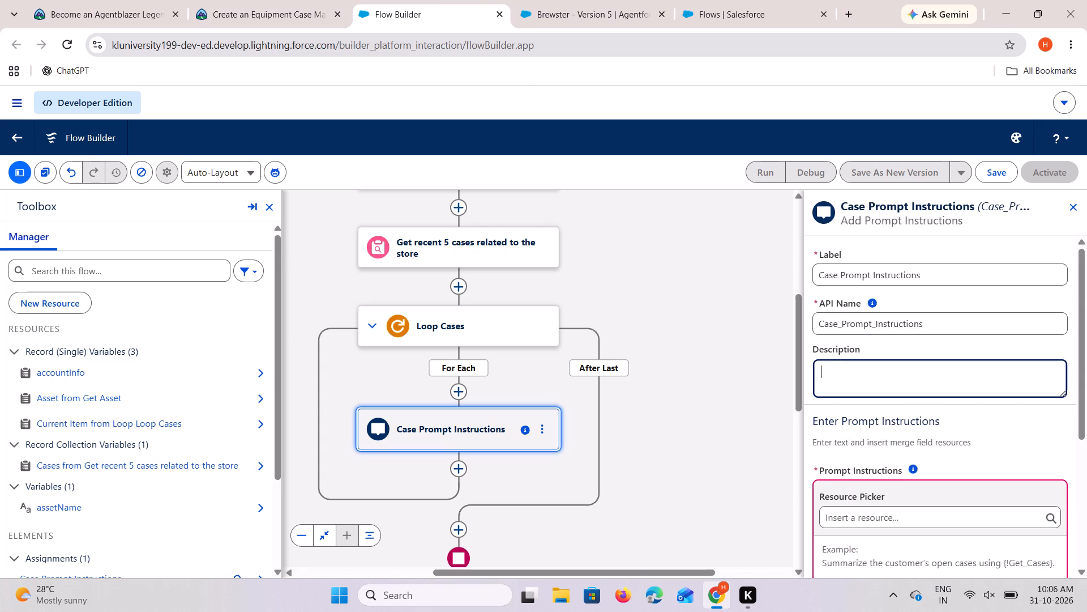
{"action": "left_click", "coordinate": [299, 0]}
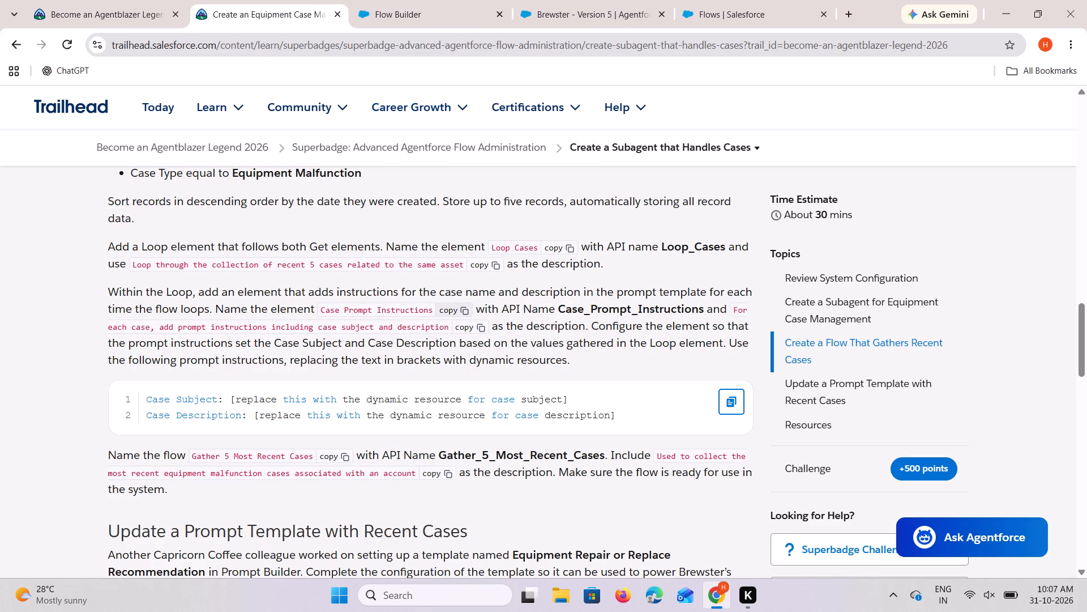
{"action": "left_click", "coordinate": [471, 325]}
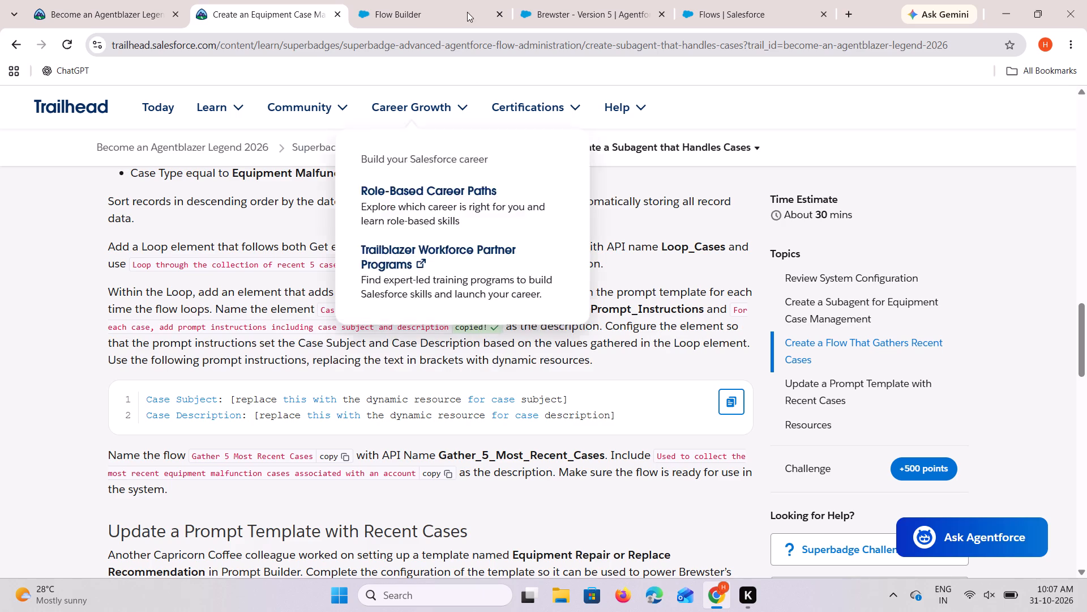
{"action": "left_click", "coordinate": [451, 0]}
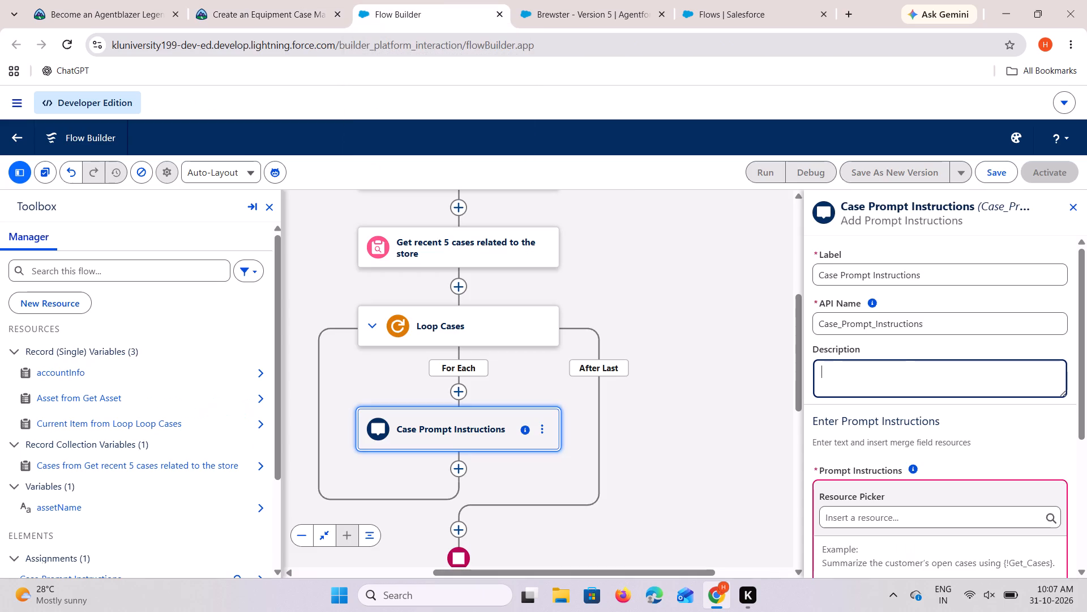
{"action": "right_click", "coordinate": [847, 374]}
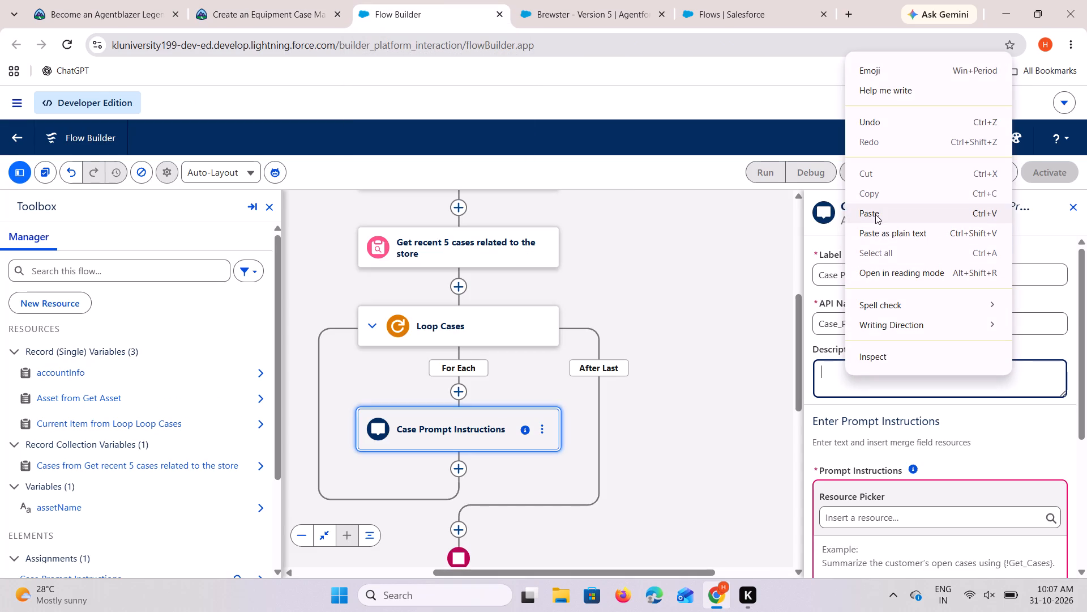
{"action": "left_click", "coordinate": [874, 210]}
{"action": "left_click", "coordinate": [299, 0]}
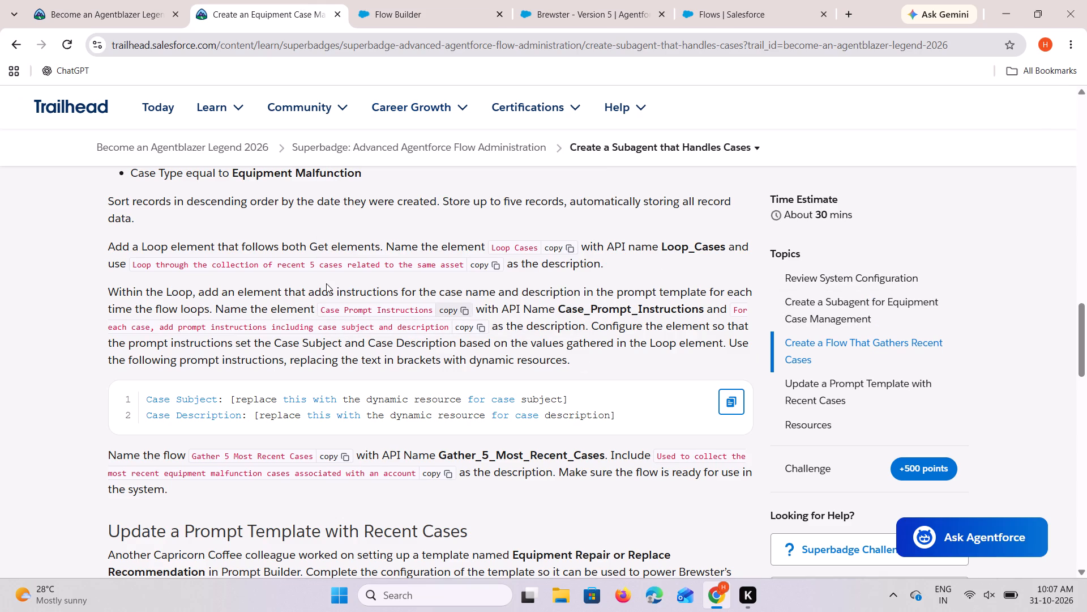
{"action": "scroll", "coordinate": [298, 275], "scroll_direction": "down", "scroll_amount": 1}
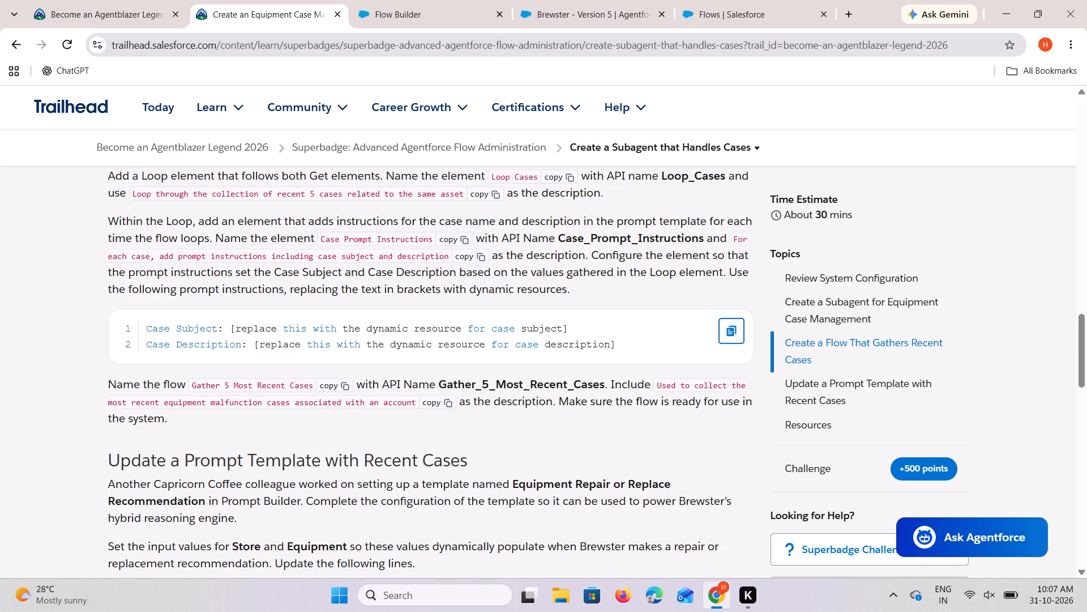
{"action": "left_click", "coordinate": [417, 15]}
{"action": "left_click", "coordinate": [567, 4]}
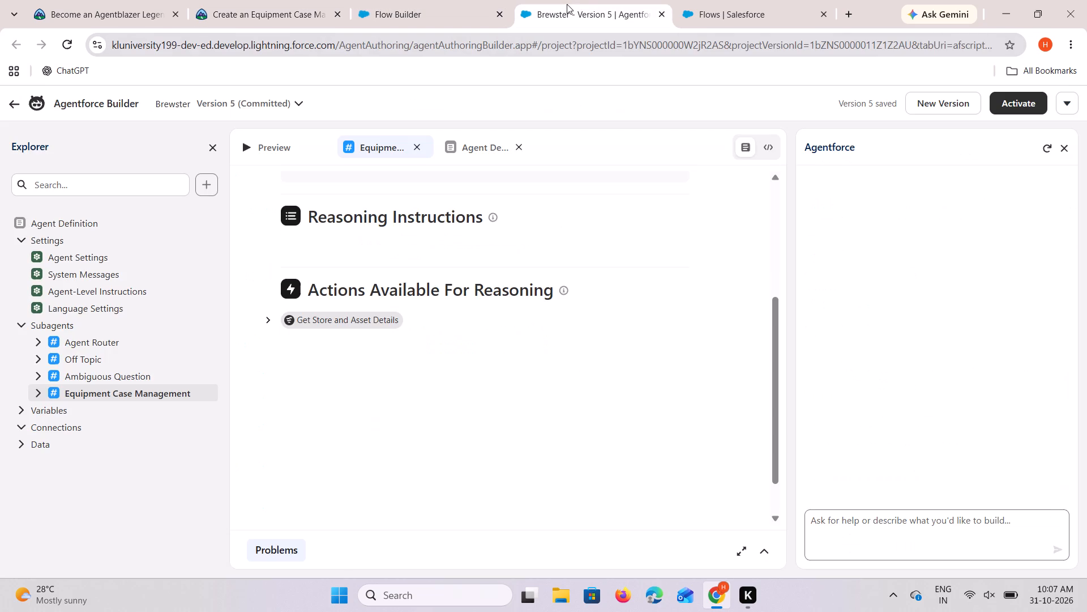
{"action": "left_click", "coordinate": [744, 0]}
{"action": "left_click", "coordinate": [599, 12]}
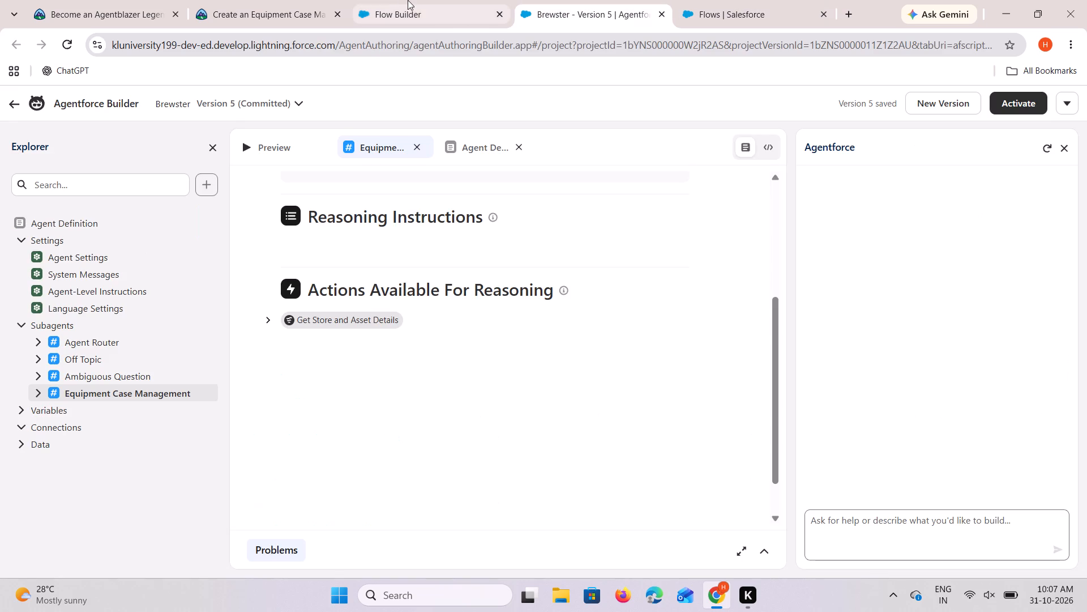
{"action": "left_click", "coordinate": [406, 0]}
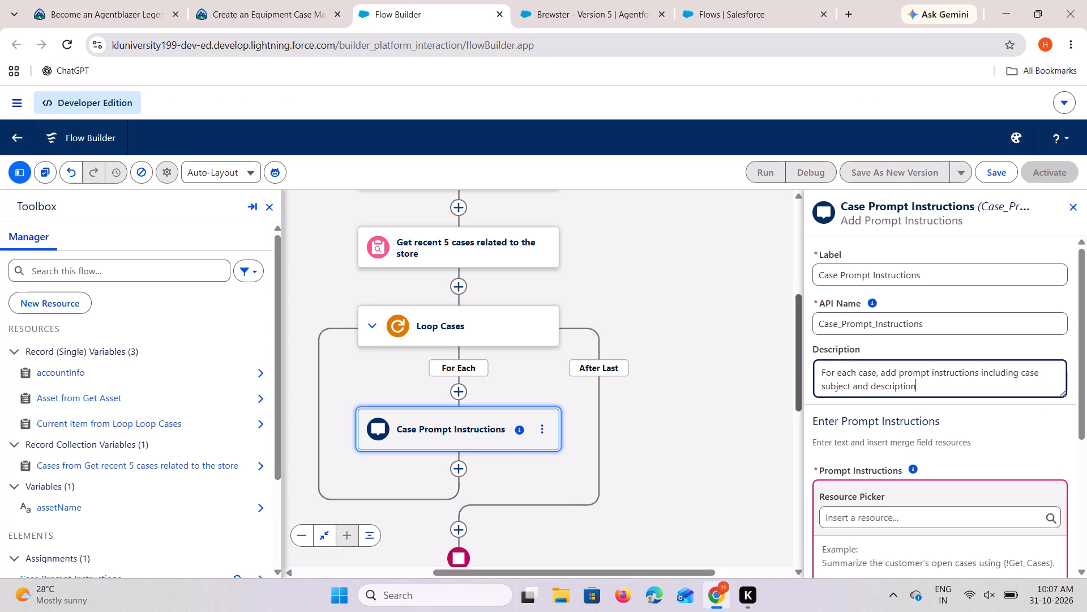
Copy the two-line Case Subject and Case Description template from the challenge page into the element's prompt instructions.
{"action": "scroll", "coordinate": [925, 406], "scroll_direction": "down", "scroll_amount": 2}
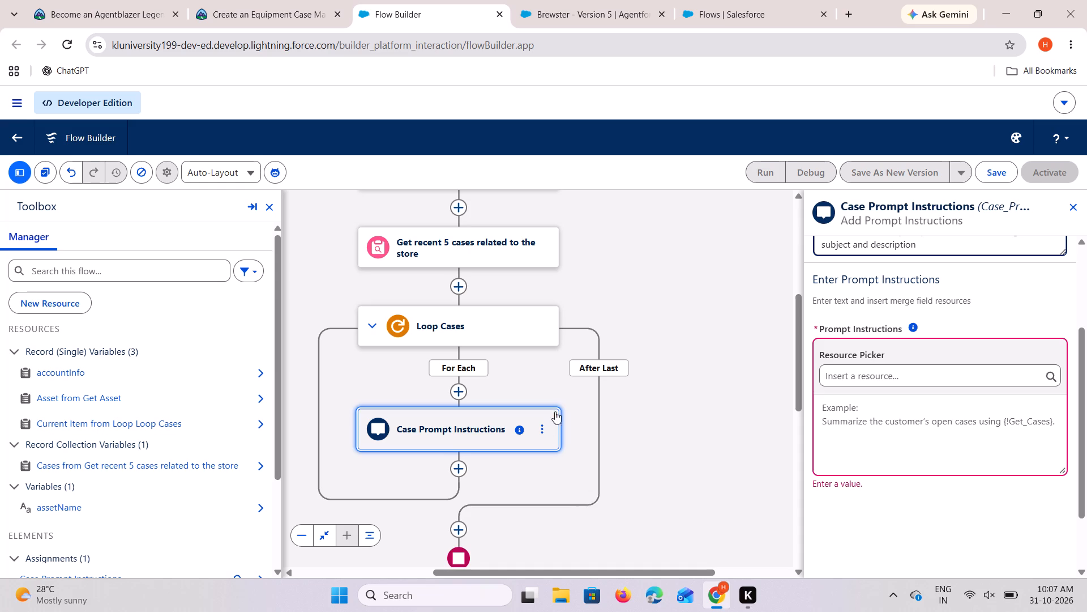
{"action": "left_click", "coordinate": [298, 2]}
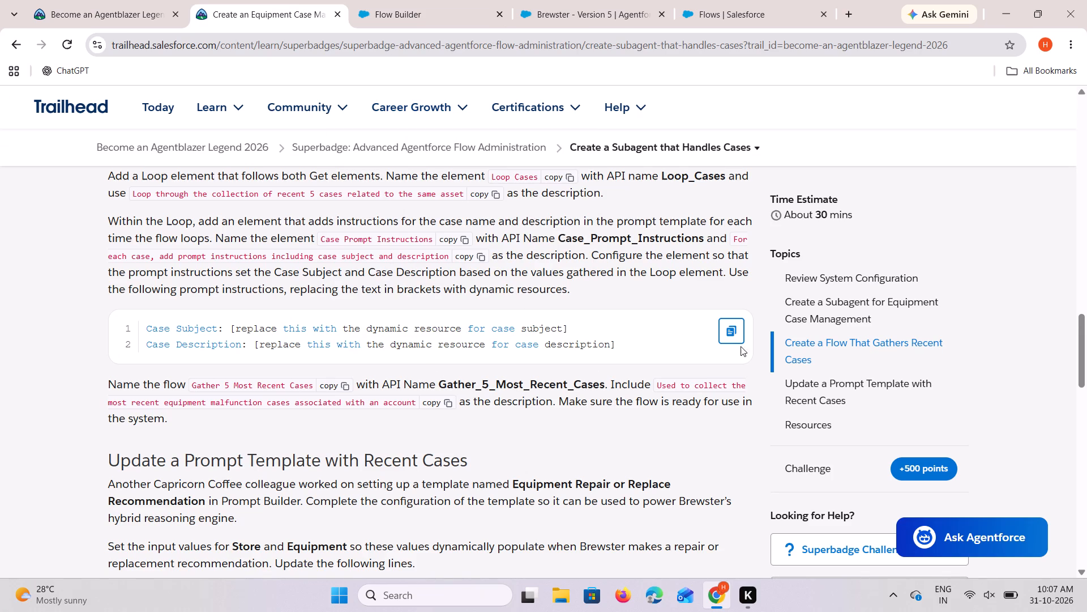
{"action": "left_click", "coordinate": [734, 331]}
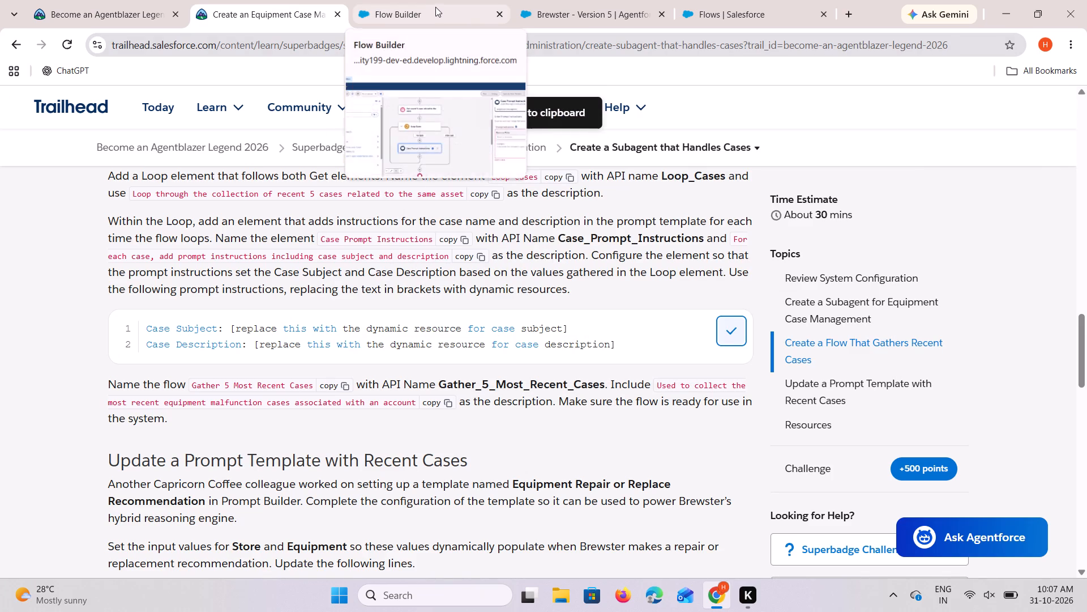
{"action": "left_click", "coordinate": [435, 7]}
{"action": "right_click", "coordinate": [888, 407]}
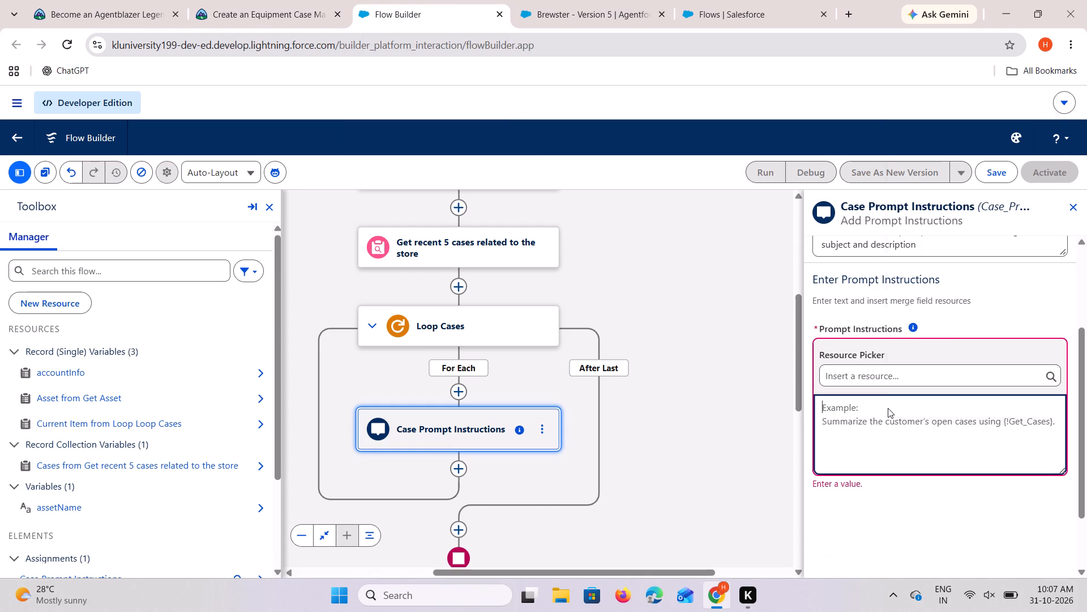
{"action": "left_click", "coordinate": [924, 248]}
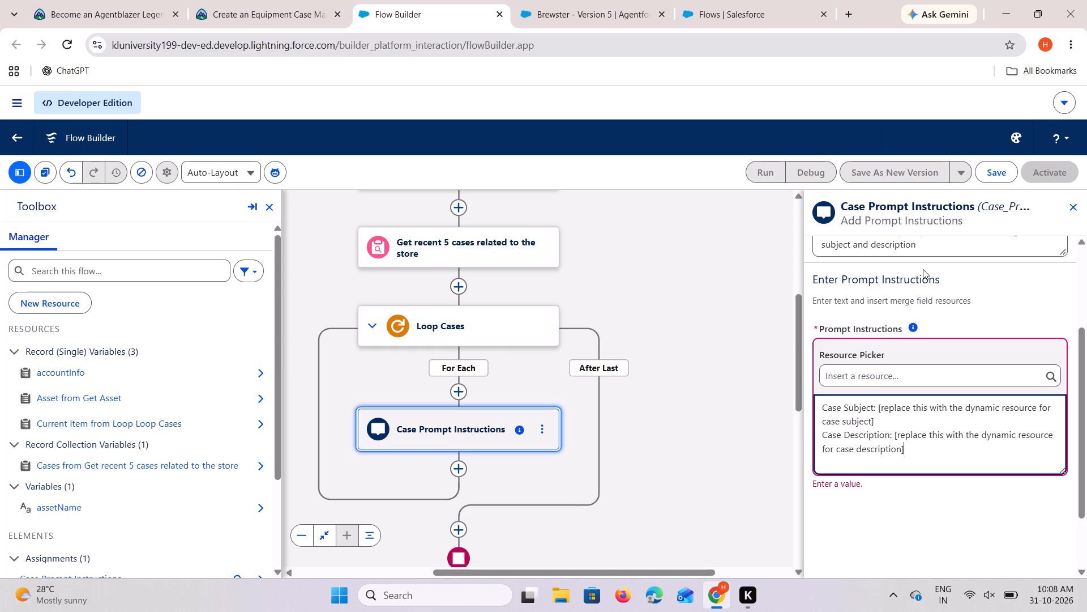
Delete the bracketed placeholder text after Case Subject and Case Description in the prompt instructions.
{"action": "left_click_drag", "start_coordinate": [877, 424], "coordinate": [876, 424]}
{"action": "left_click_drag", "start_coordinate": [876, 424], "coordinate": [878, 408]}
{"action": "key", "text": "BackSpace"}
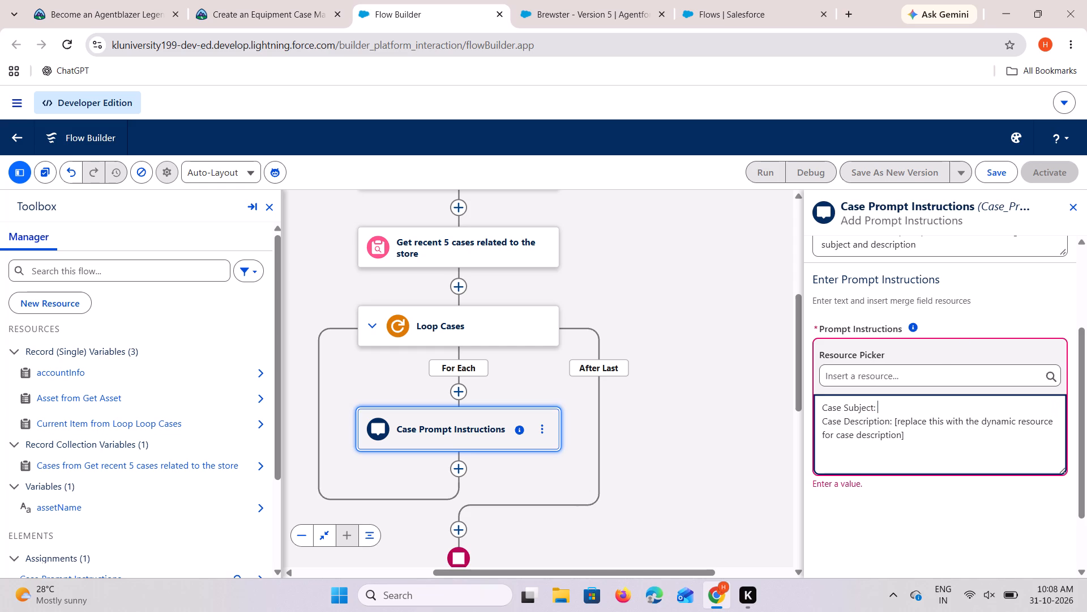
{"action": "left_click_drag", "start_coordinate": [906, 435], "coordinate": [892, 423]}
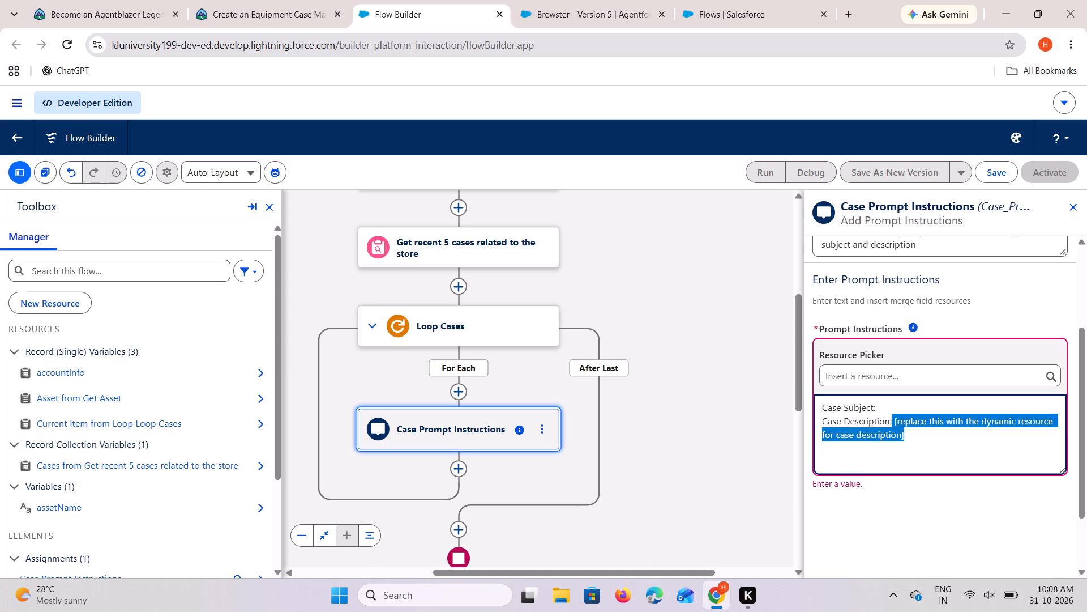
{"action": "left_click_drag", "start_coordinate": [892, 423], "coordinate": [896, 423]}
{"action": "key", "text": "BackSpace"}
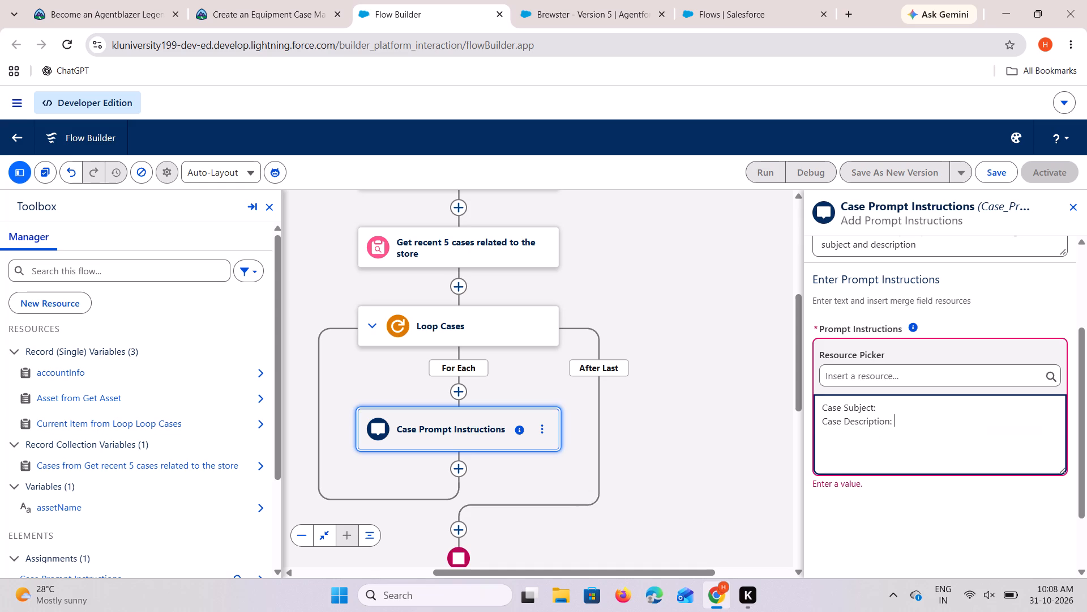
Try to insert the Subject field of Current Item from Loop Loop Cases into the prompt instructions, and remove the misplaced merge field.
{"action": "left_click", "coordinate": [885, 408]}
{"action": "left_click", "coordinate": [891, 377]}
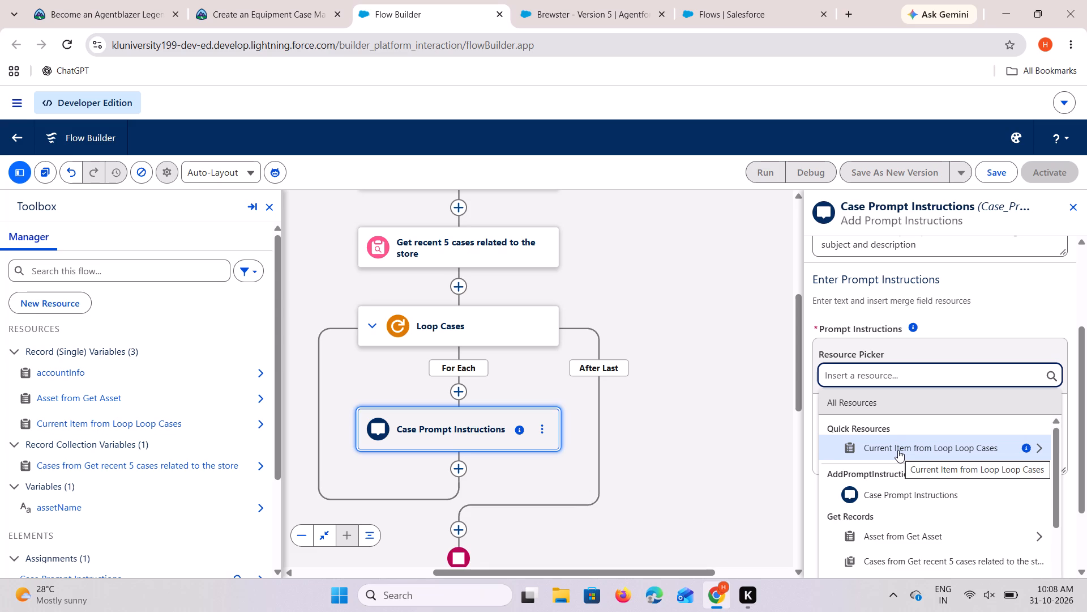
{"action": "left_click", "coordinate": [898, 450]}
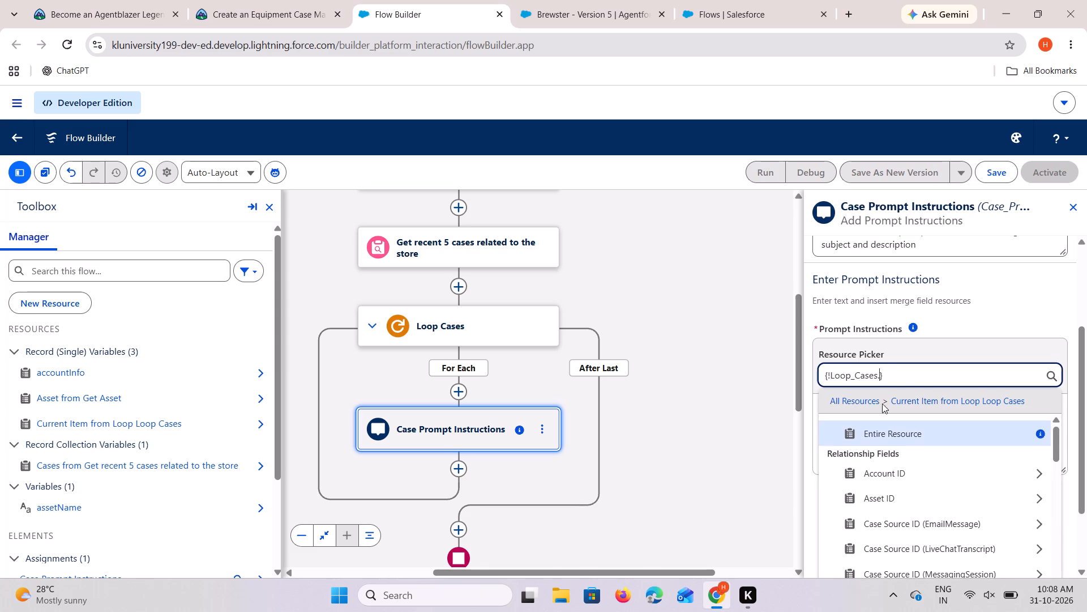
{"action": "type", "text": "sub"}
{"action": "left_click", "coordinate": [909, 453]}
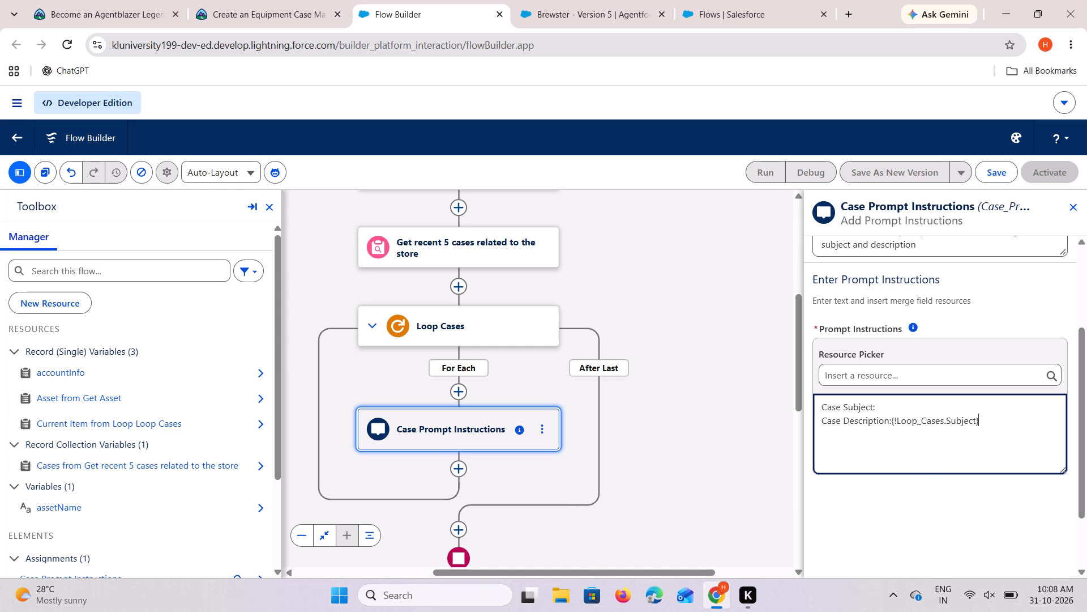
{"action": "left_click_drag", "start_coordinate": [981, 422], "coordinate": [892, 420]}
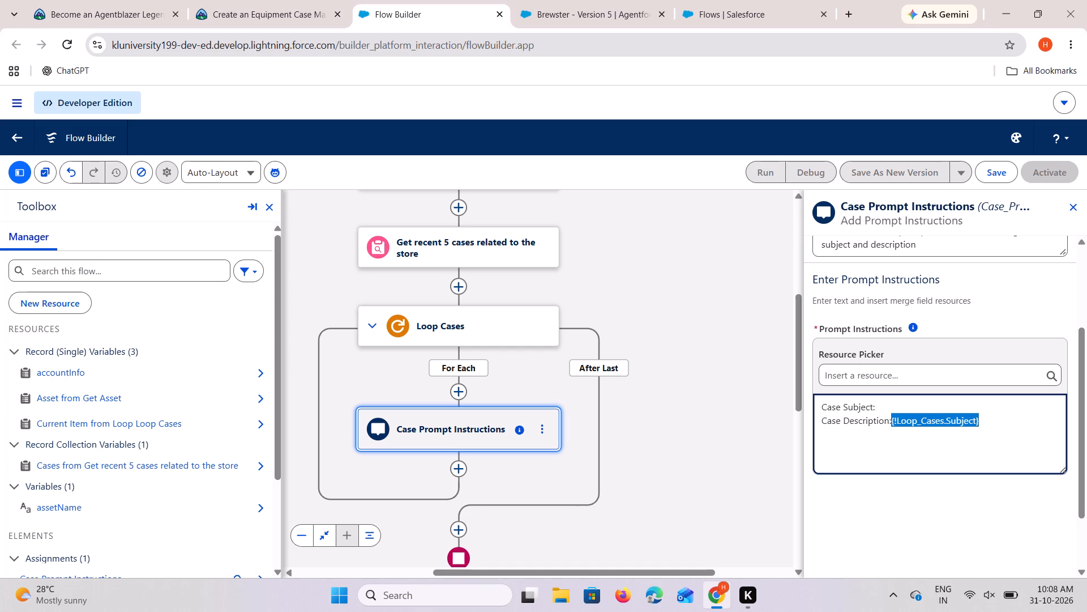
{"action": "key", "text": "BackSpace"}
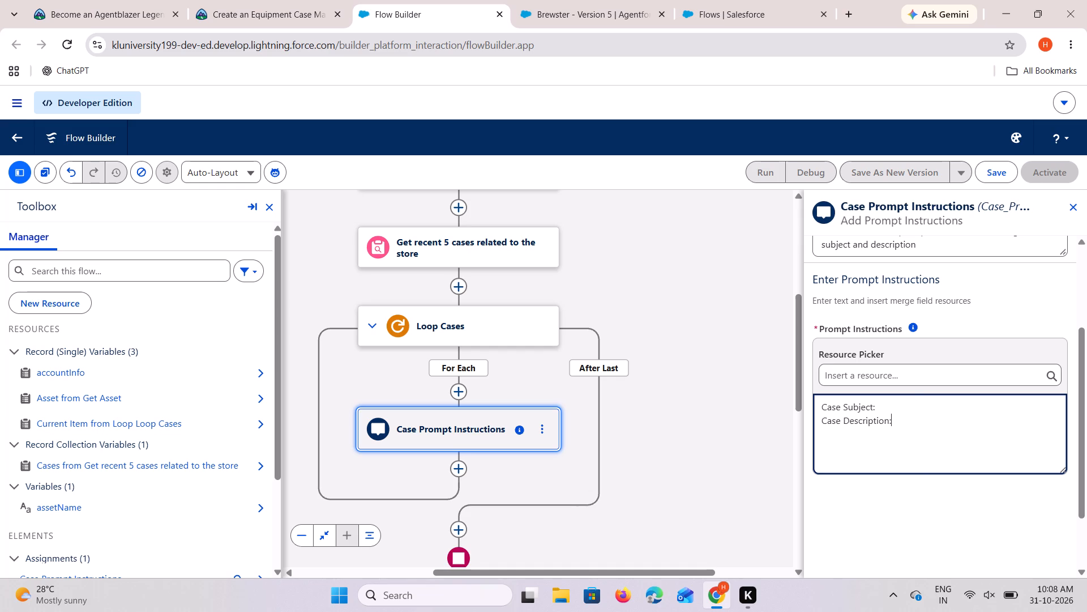
Insert the Subject field of Current Item from Loop Loop Cases after Case Subject, giving {!Loop_Cases.Subject}.
{"action": "left_click", "coordinate": [888, 406]}
{"action": "left_click", "coordinate": [886, 372]}
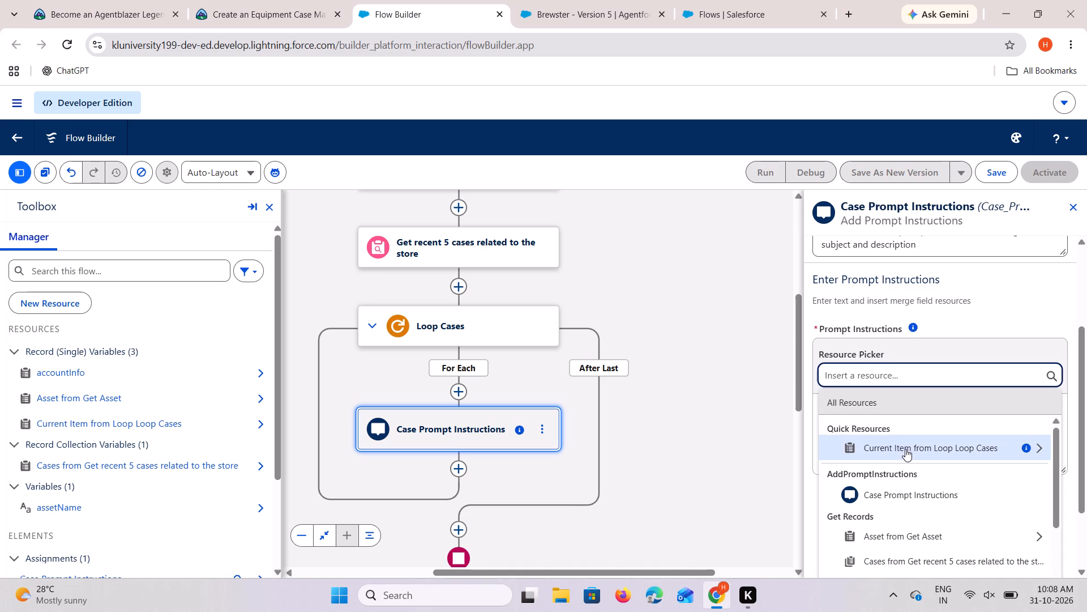
{"action": "left_click", "coordinate": [905, 449]}
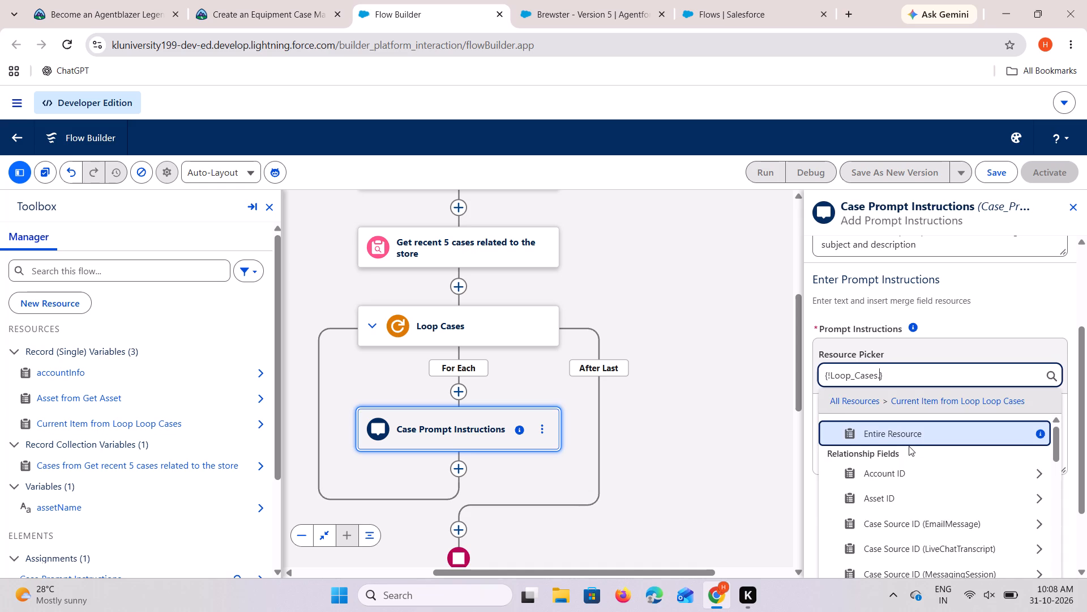
{"action": "type", "text": "subj"}
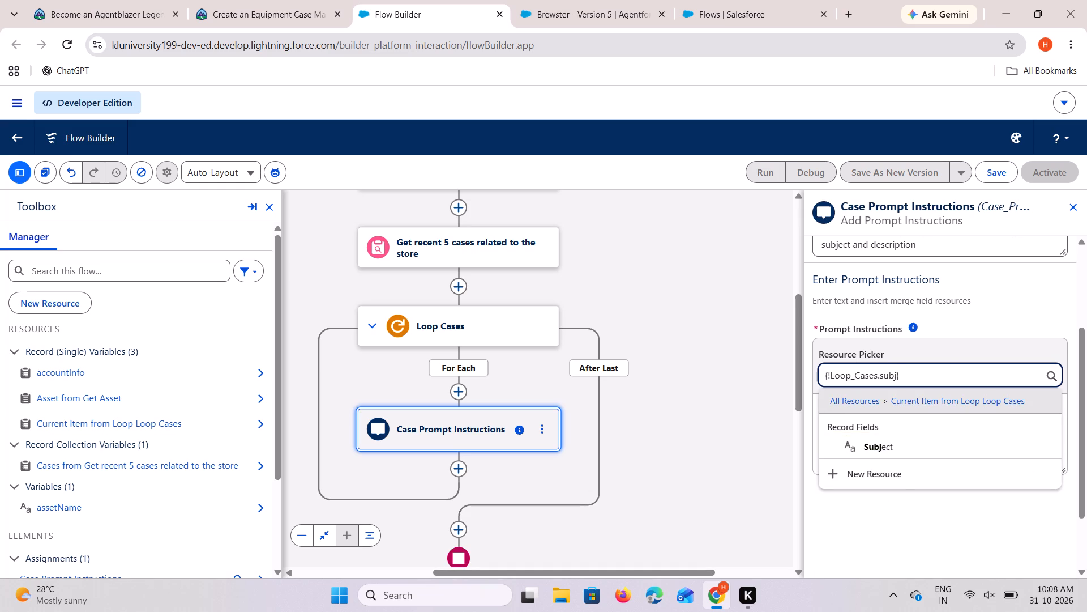
{"action": "left_click", "coordinate": [879, 450]}
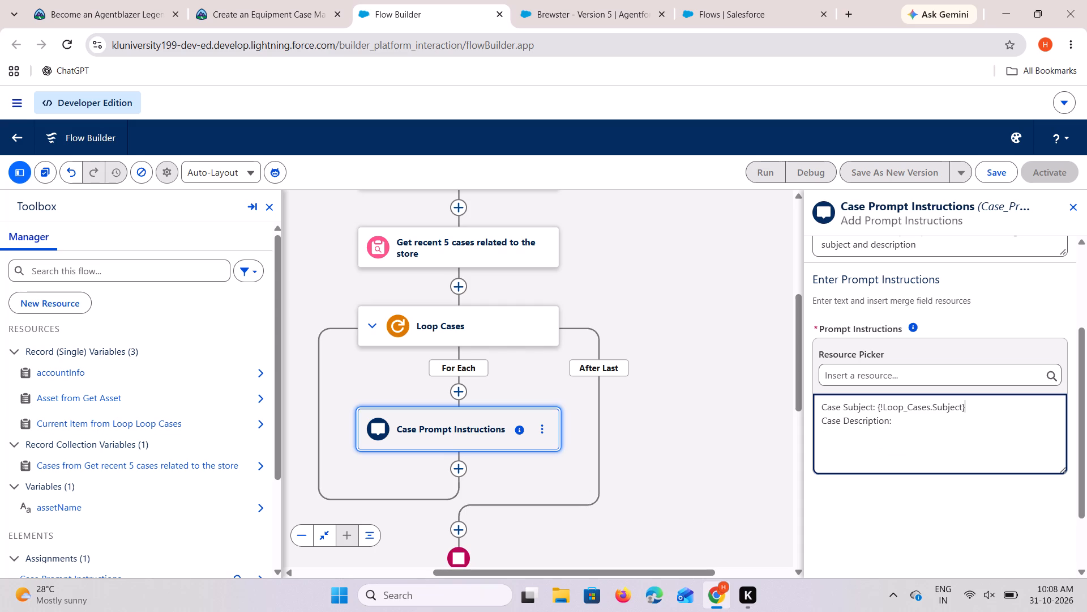
Insert the Description field of Current Item from Loop Loop Cases after Case Description, giving {!Loop_Cases.Description}, and close the element's settings.
{"action": "left_click", "coordinate": [900, 424]}
{"action": "key", "text": "space"}
{"action": "left_click", "coordinate": [884, 377]}
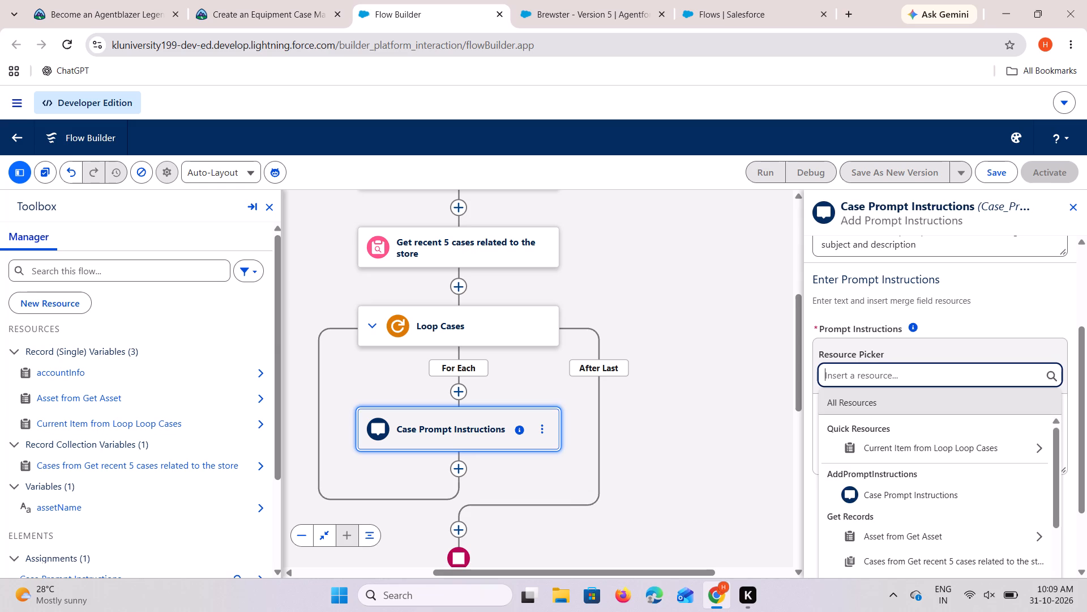
{"action": "left_click", "coordinate": [897, 446]}
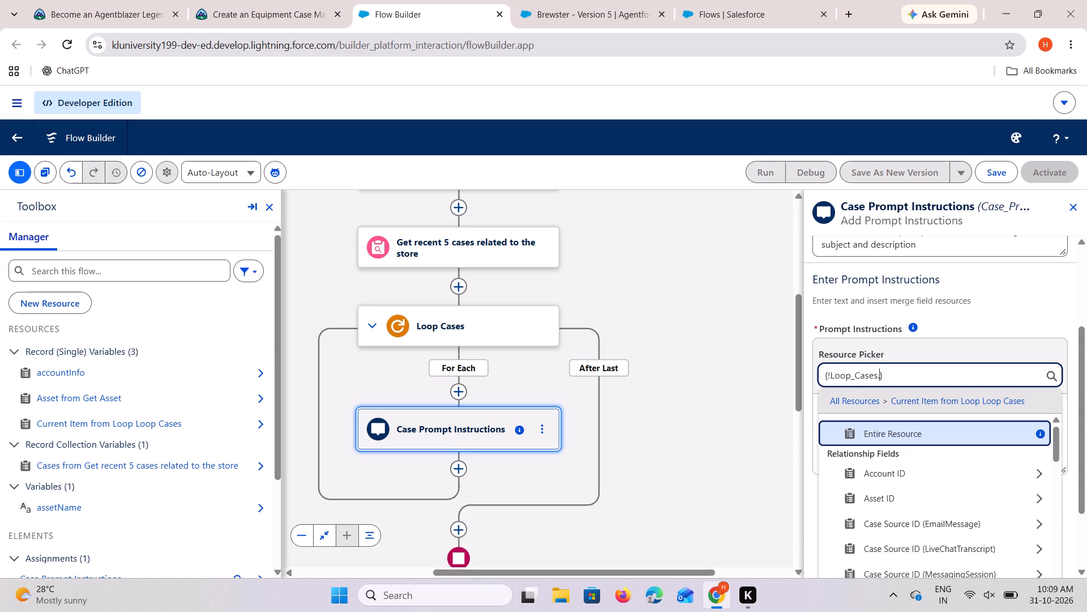
{"action": "type", "text": "de"}
{"action": "key", "text": "s"}
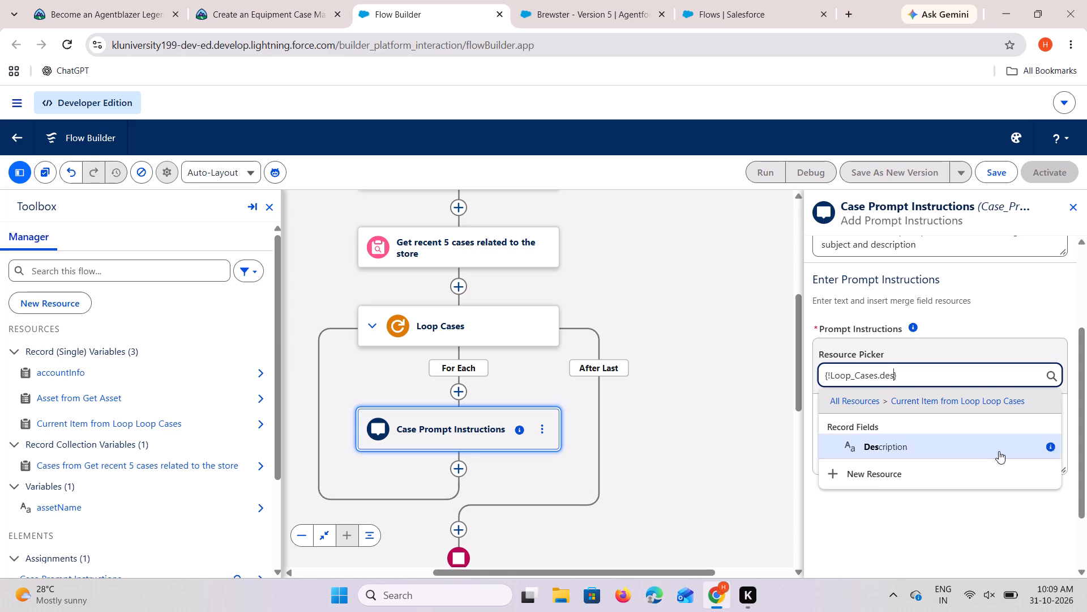
{"action": "left_click", "coordinate": [940, 440]}
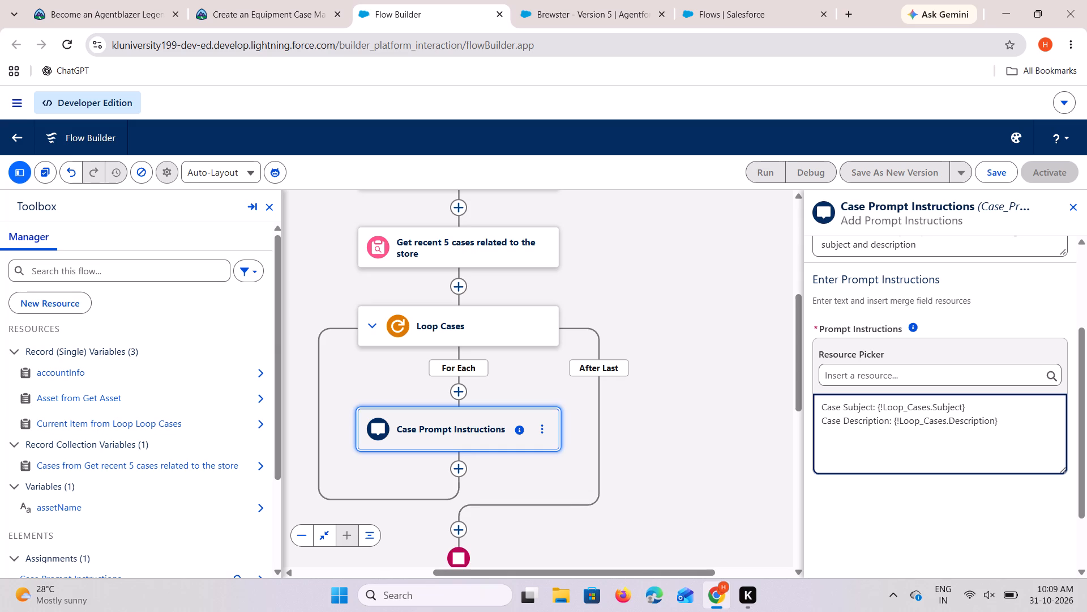
{"action": "left_click", "coordinate": [1073, 206]}
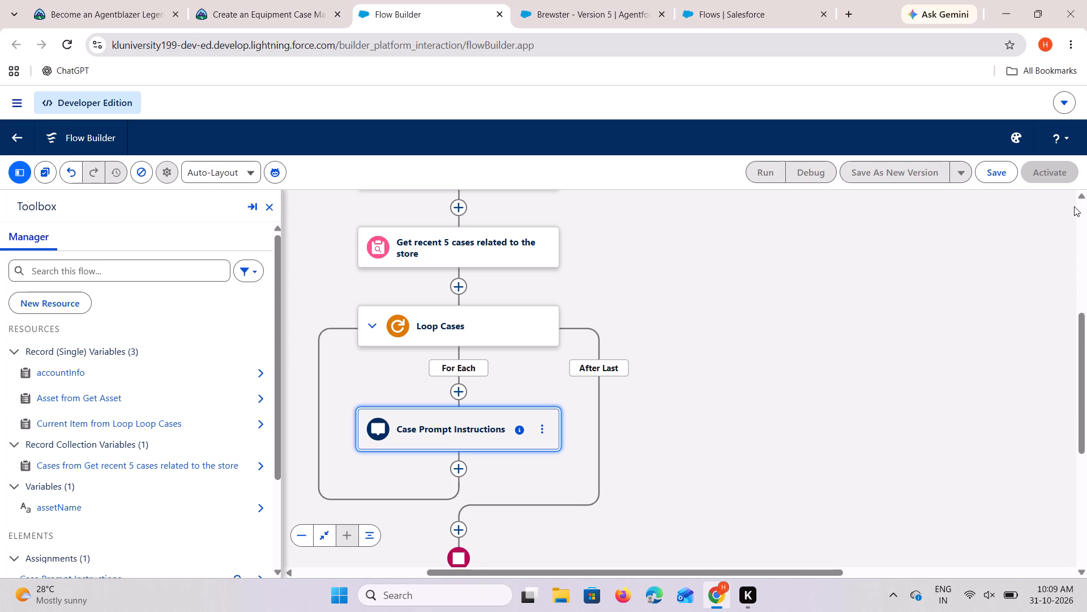
Start saving the flow and set its label to Gather 5 Most Recent Cases, copied from the challenge page.
{"action": "left_click", "coordinate": [1002, 175]}
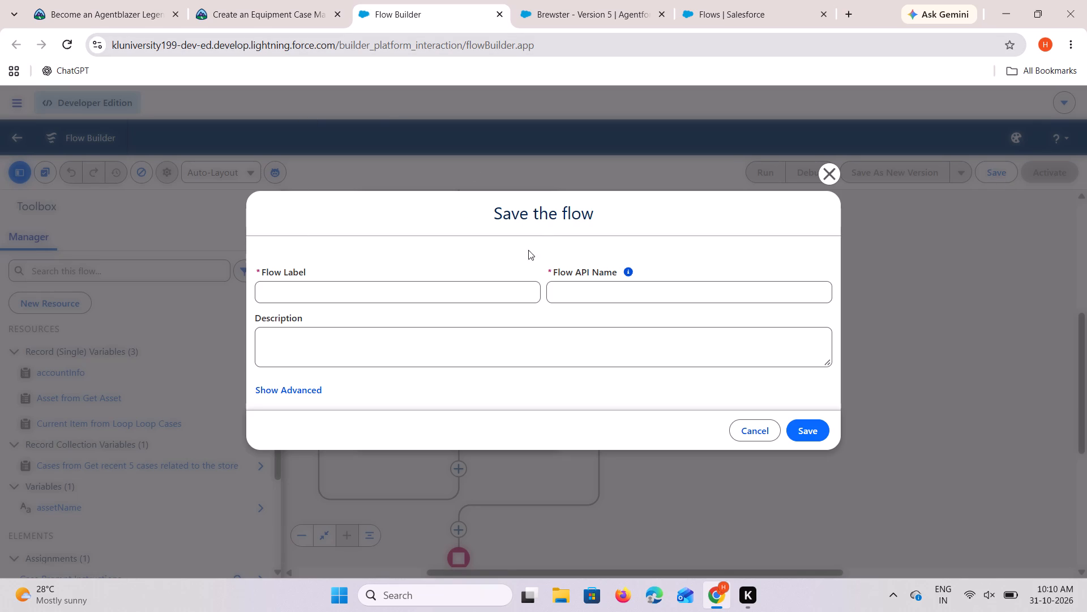
{"action": "left_click", "coordinate": [256, 13]}
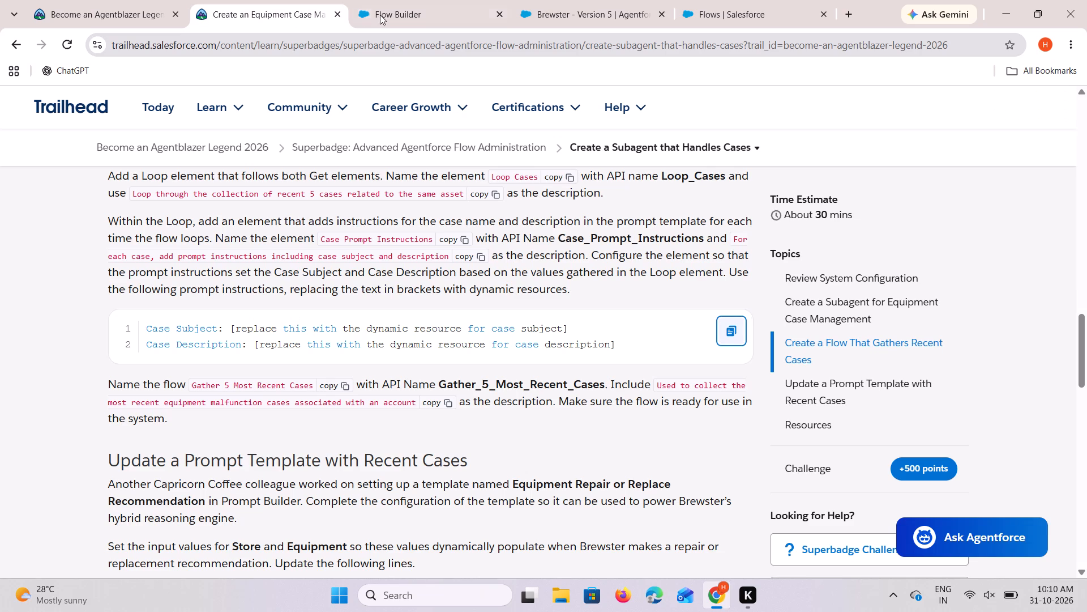
{"action": "left_click", "coordinate": [413, 15]}
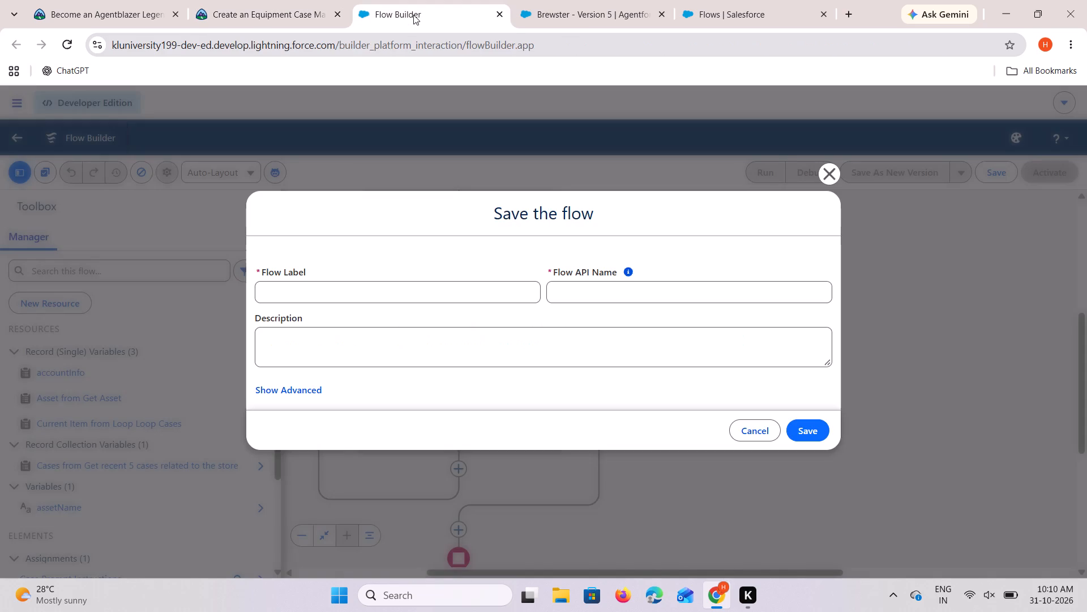
{"action": "left_click", "coordinate": [294, 0]}
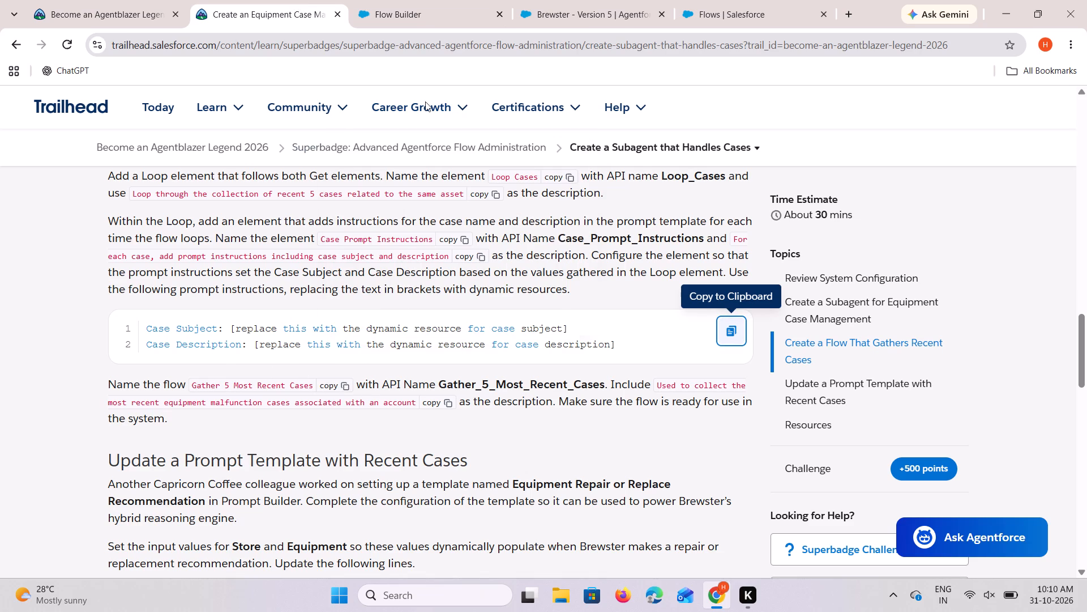
{"action": "left_click", "coordinate": [420, 12]}
{"action": "left_click", "coordinate": [257, 19]}
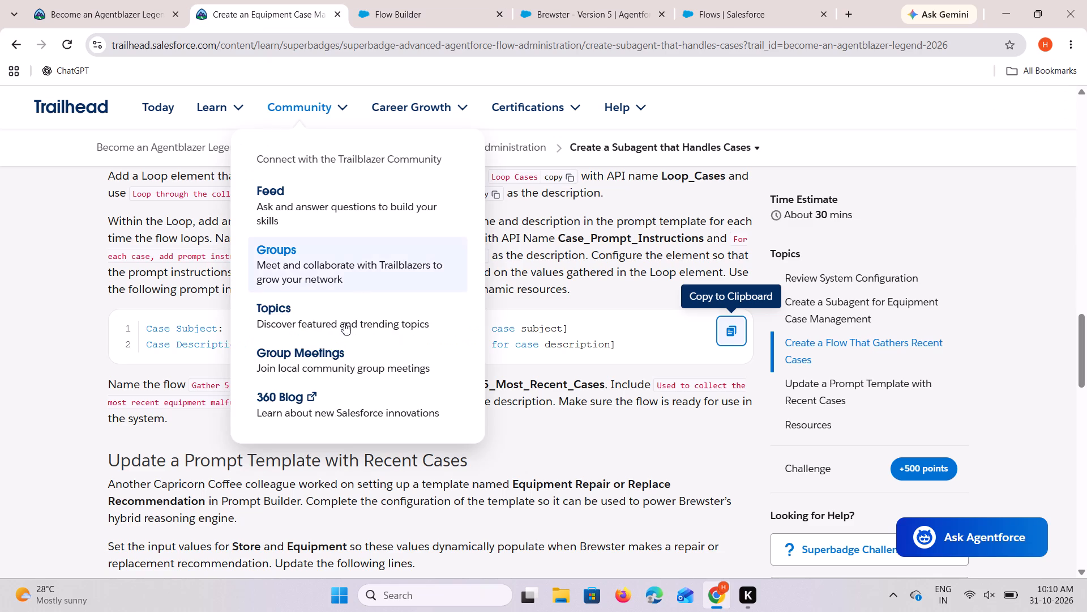
{"action": "left_click", "coordinate": [328, 381]}
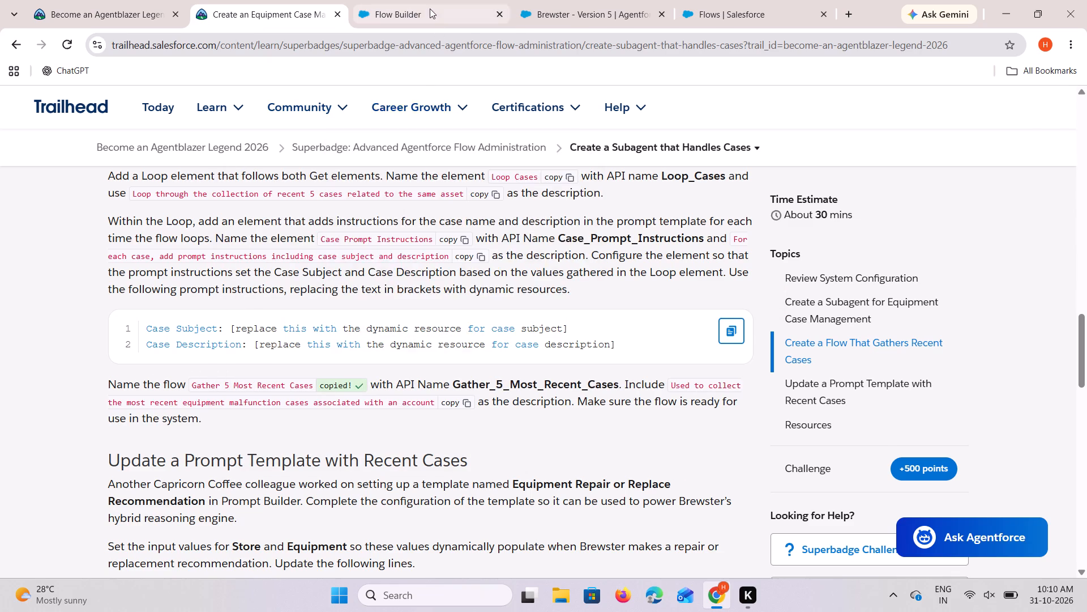
{"action": "left_click", "coordinate": [430, 8]}
{"action": "right_click", "coordinate": [367, 294]}
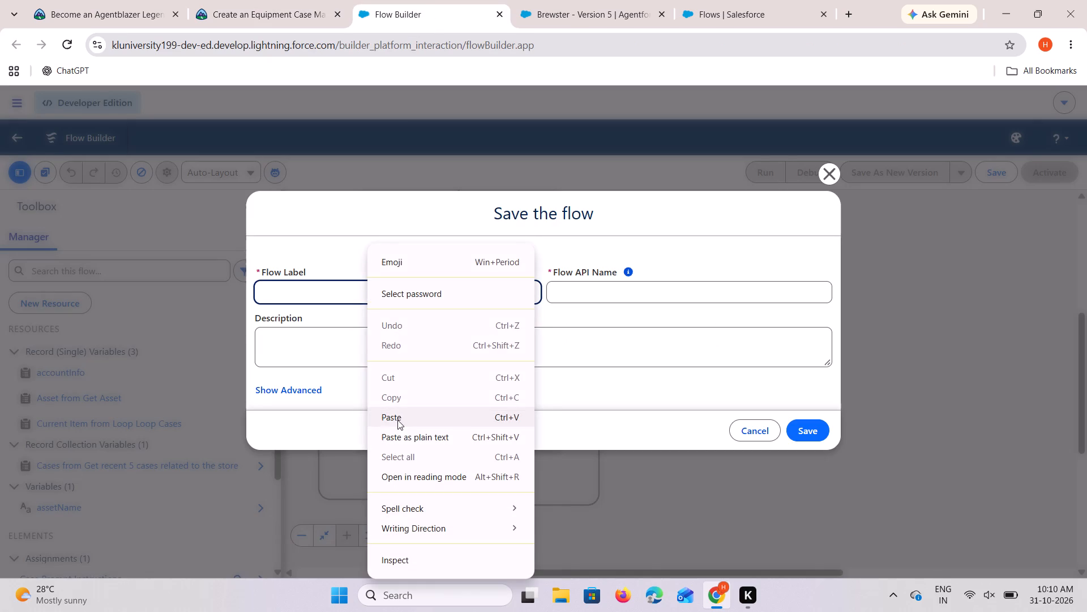
{"action": "left_click", "coordinate": [397, 420]}
Copy the description "Used to collect the most recent equipment malfunction cases associated with an account" from the challenge page into the flow's description and save.
{"action": "left_click", "coordinate": [296, 4]}
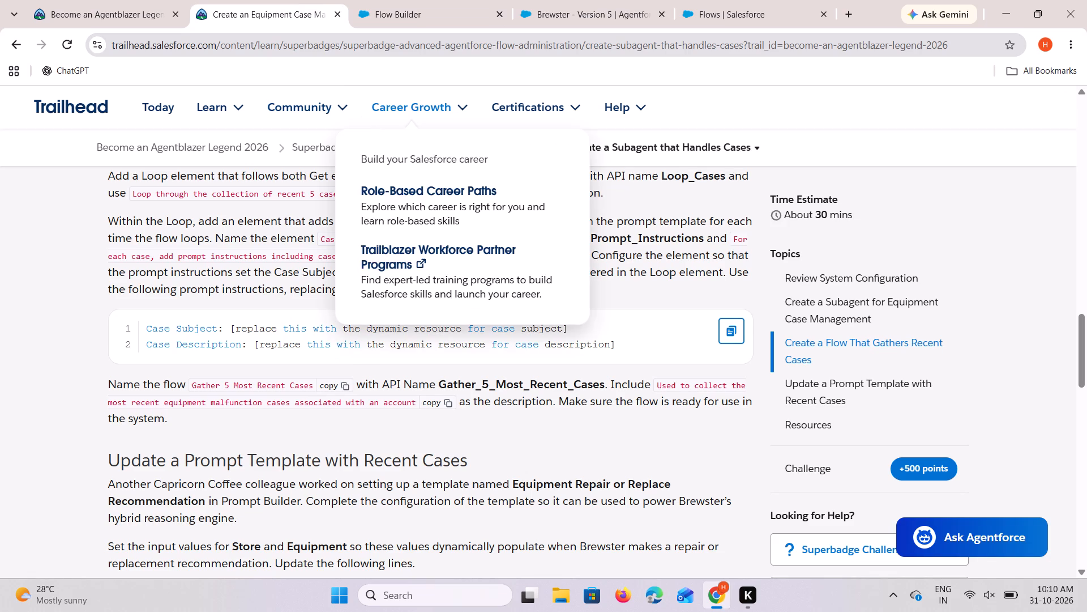
{"action": "left_click", "coordinate": [434, 397]}
{"action": "left_click", "coordinate": [458, 1]}
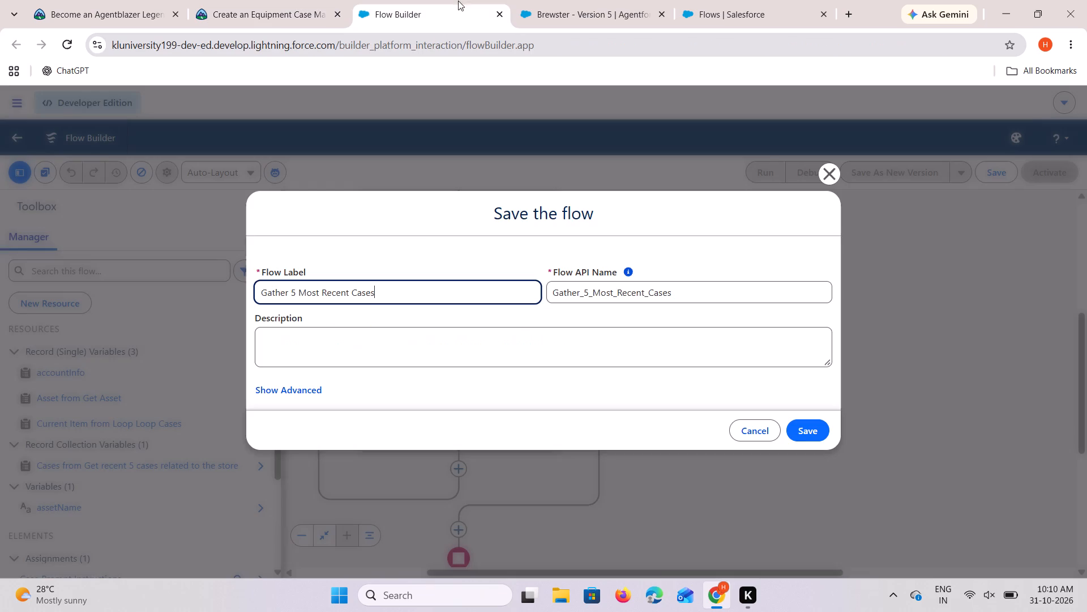
{"action": "right_click", "coordinate": [314, 347]}
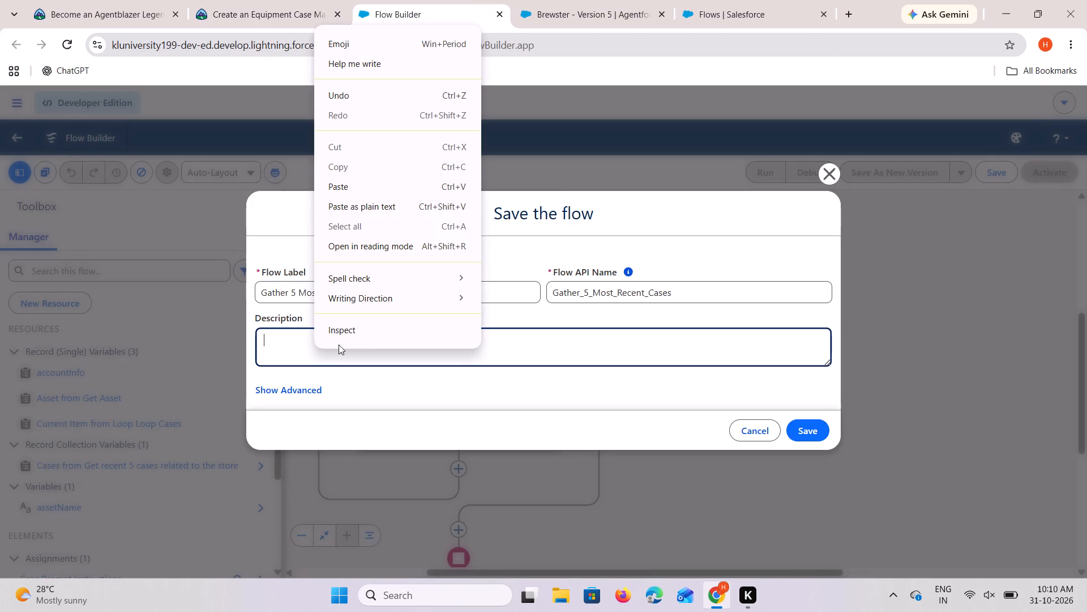
{"action": "left_click", "coordinate": [358, 190]}
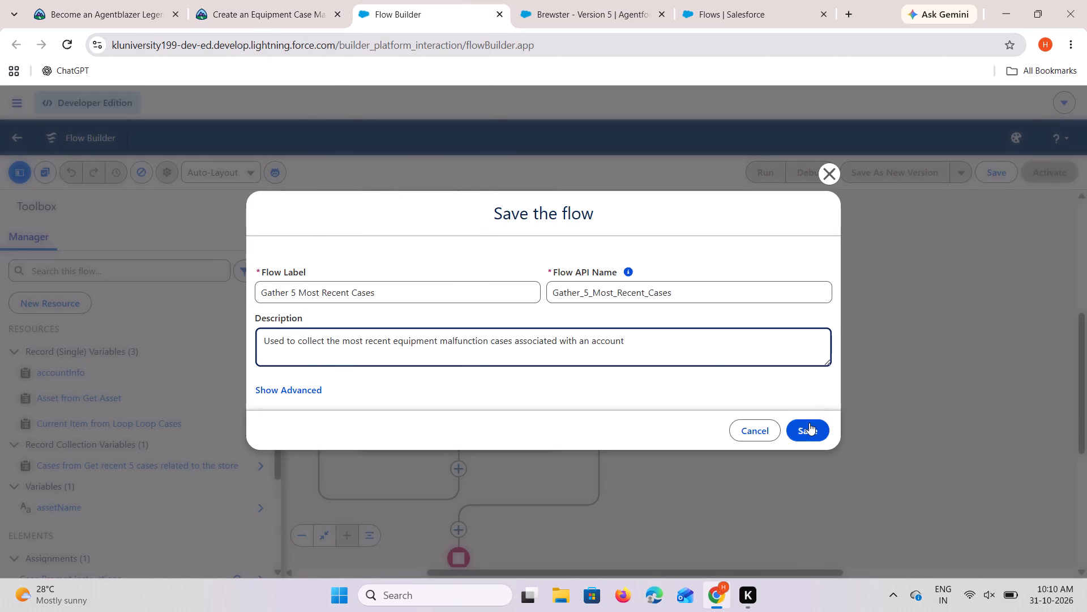
{"action": "left_click", "coordinate": [808, 423]}
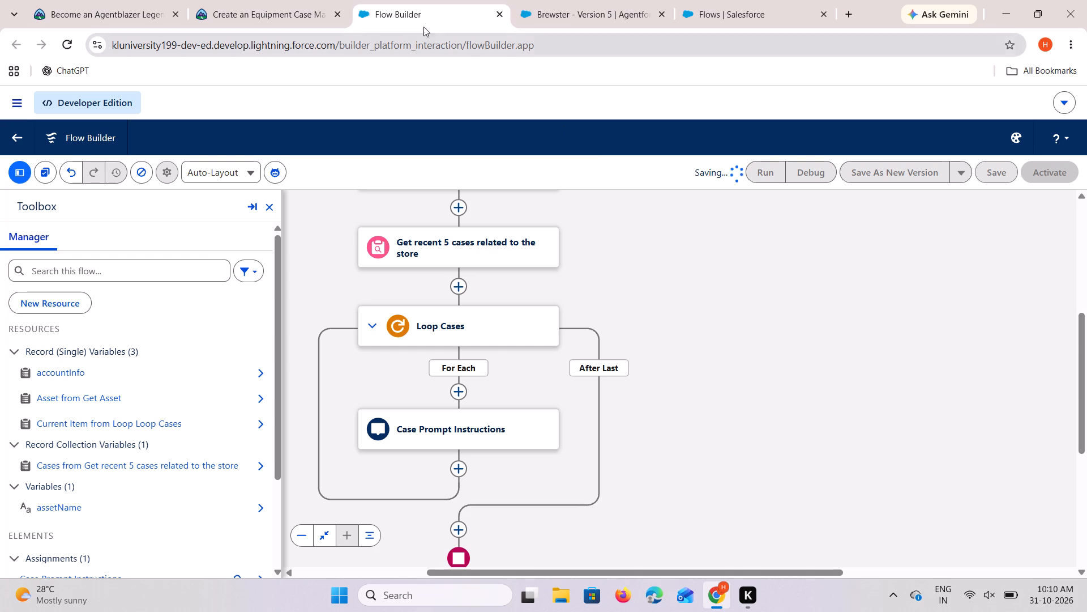
Review the challenge's prompt template requirements, and activate the Gather 5 Most Recent Cases flow.
{"action": "left_click", "coordinate": [303, 0]}
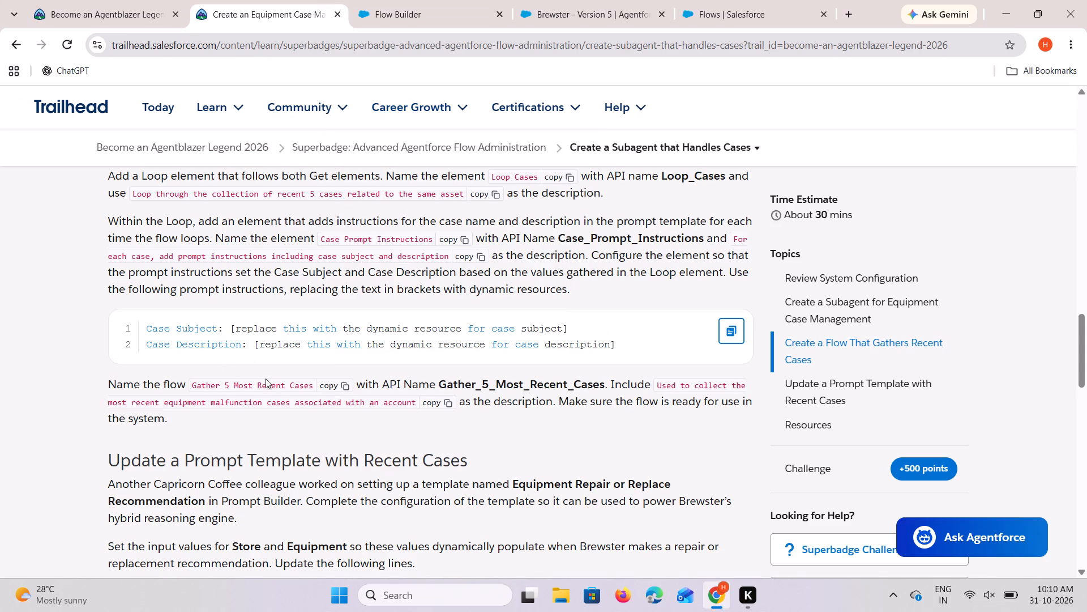
{"action": "scroll", "coordinate": [282, 380], "scroll_direction": "down", "scroll_amount": 2}
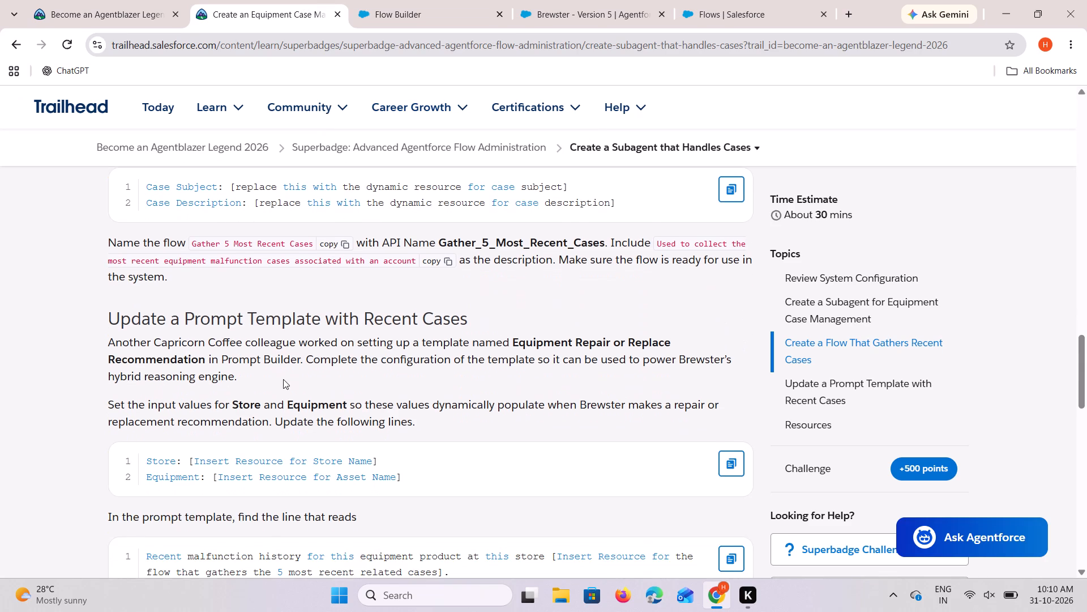
{"action": "scroll", "coordinate": [283, 379], "scroll_direction": "down", "scroll_amount": 1}
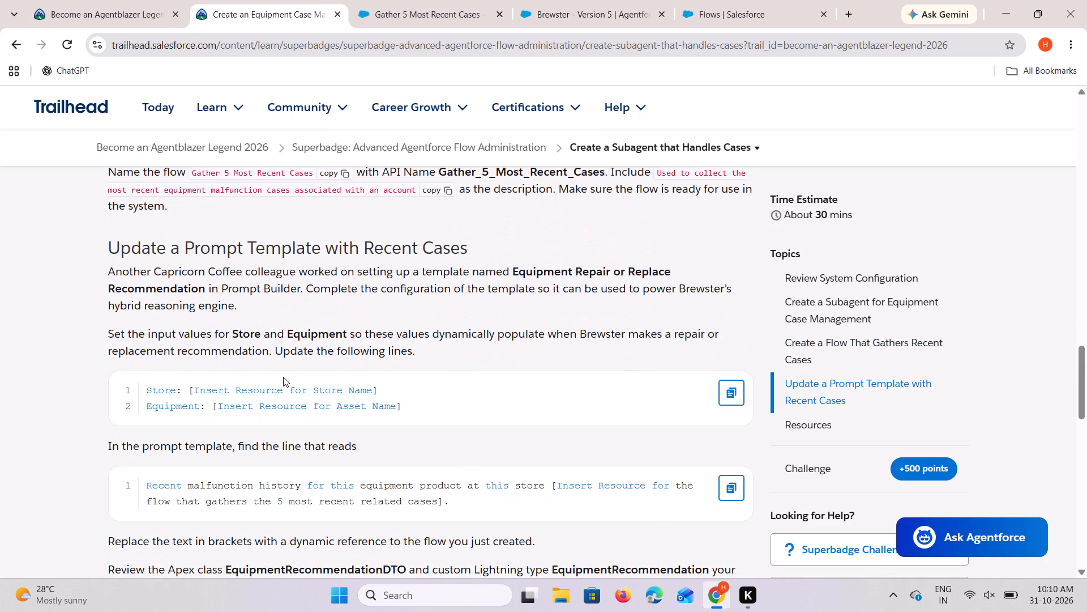
{"action": "left_click", "coordinate": [434, 0]}
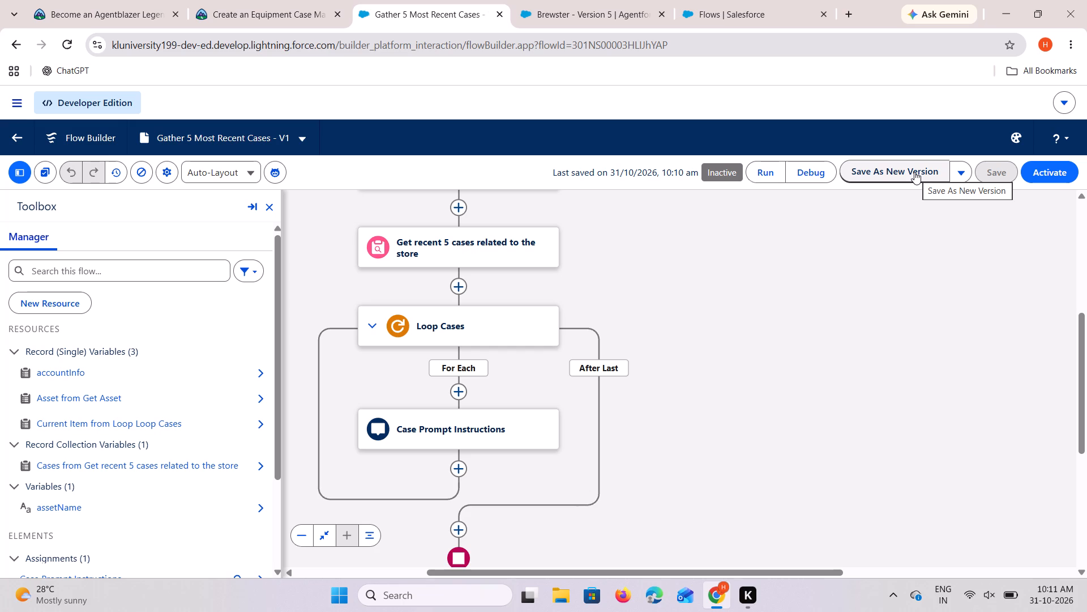
{"action": "left_click", "coordinate": [1056, 167]}
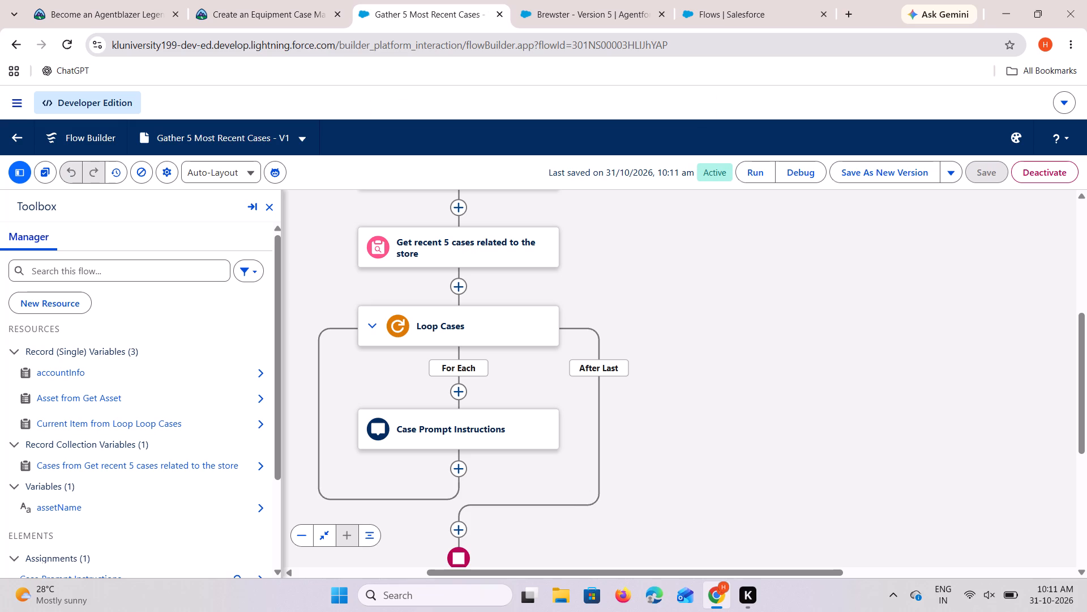
Leave Flow Builder and open Salesforce Setup in a new tab.
{"action": "left_click", "coordinate": [10, 134]}
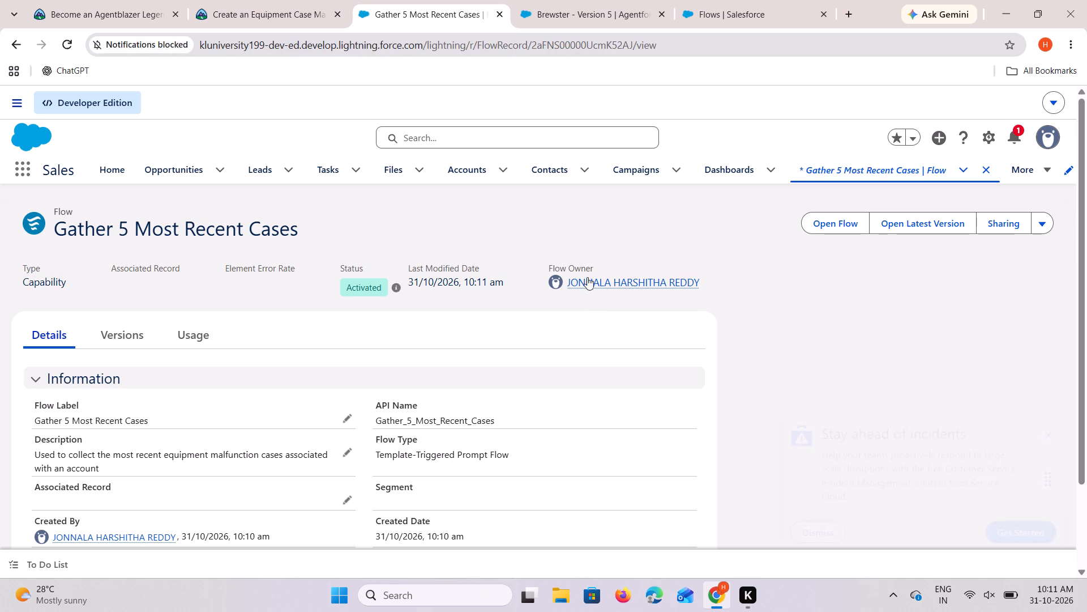
{"action": "left_click", "coordinate": [986, 138]}
{"action": "left_click", "coordinate": [942, 198]}
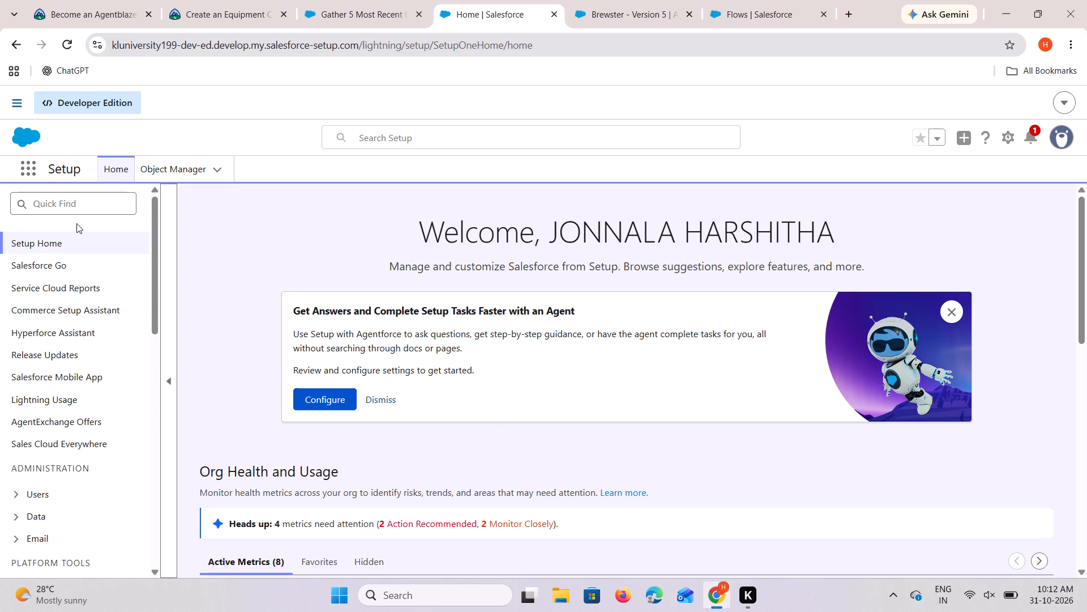
Search Setup for "prompt" and open Prompt Builder.
{"action": "left_click", "coordinate": [65, 207]}
{"action": "key", "text": "p"}
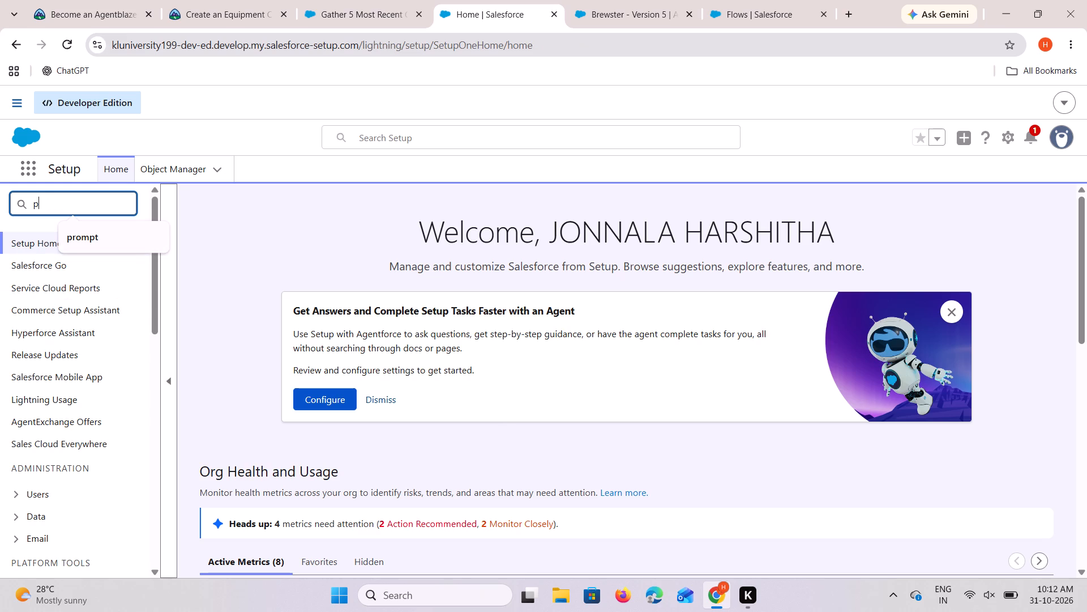
{"action": "type", "text": "ompt builder"}
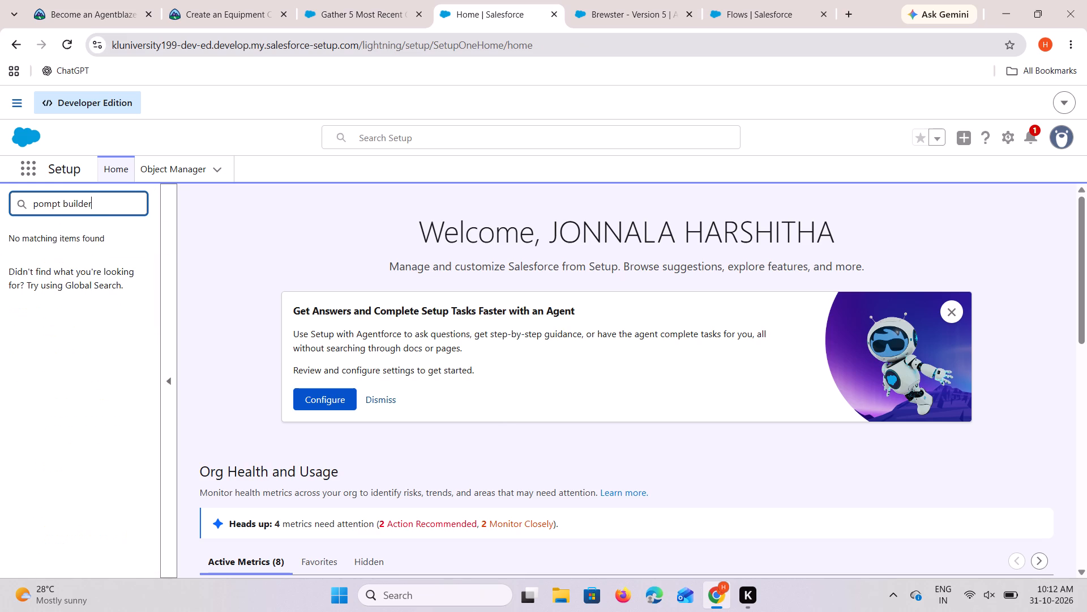
{"action": "key", "text": "BackSpace"}
{"action": "key", "text": "BackSpace"}
{"action": "key", "text": "BackSpace"}
{"action": "key", "text": "BackSpace"}
{"action": "key", "text": "BackSpace"}
{"action": "key", "text": "BackSpace"}
{"action": "key", "text": "BackSpace"}
{"action": "key", "text": "BackSpace"}
{"action": "key", "text": "BackSpace"}
{"action": "key", "text": "BackSpace"}
{"action": "key", "text": "BackSpace"}
{"action": "key", "text": "BackSpace"}
{"action": "type", "text": "rompt"}
{"action": "key", "text": "space"}
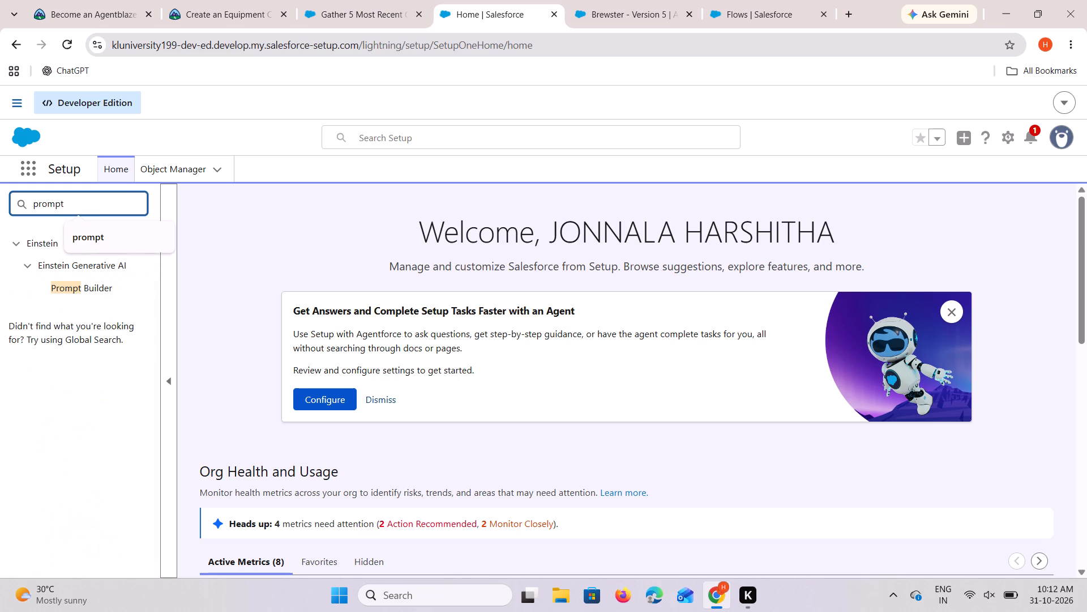
{"action": "left_click", "coordinate": [100, 290]}
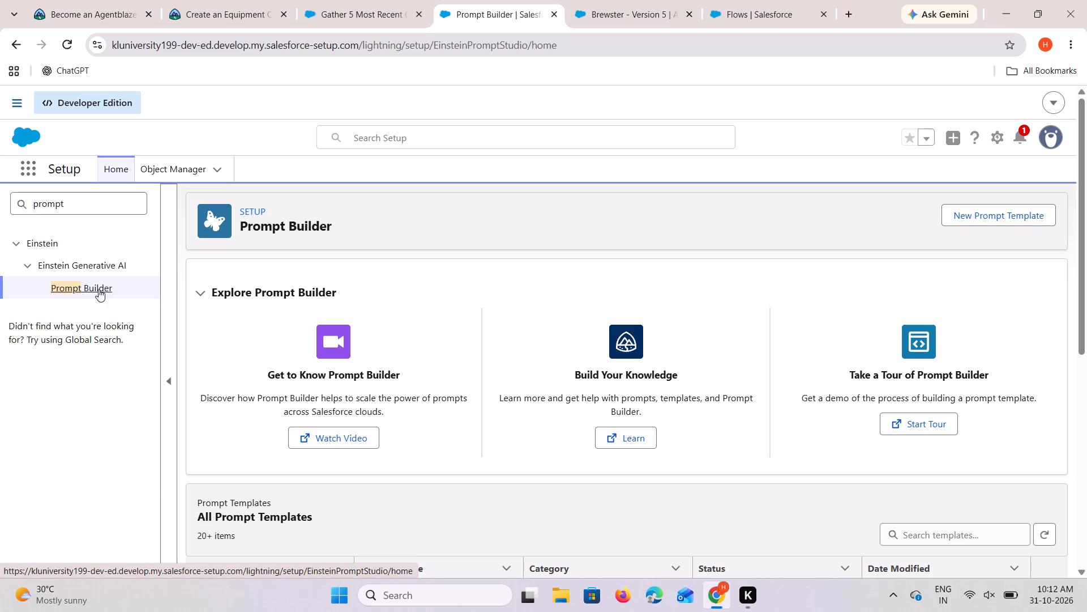
Find the Equipment Repair or Replace Recommendation template in the prompt template list and open it.
{"action": "scroll", "coordinate": [459, 521], "scroll_direction": "down", "scroll_amount": 7}
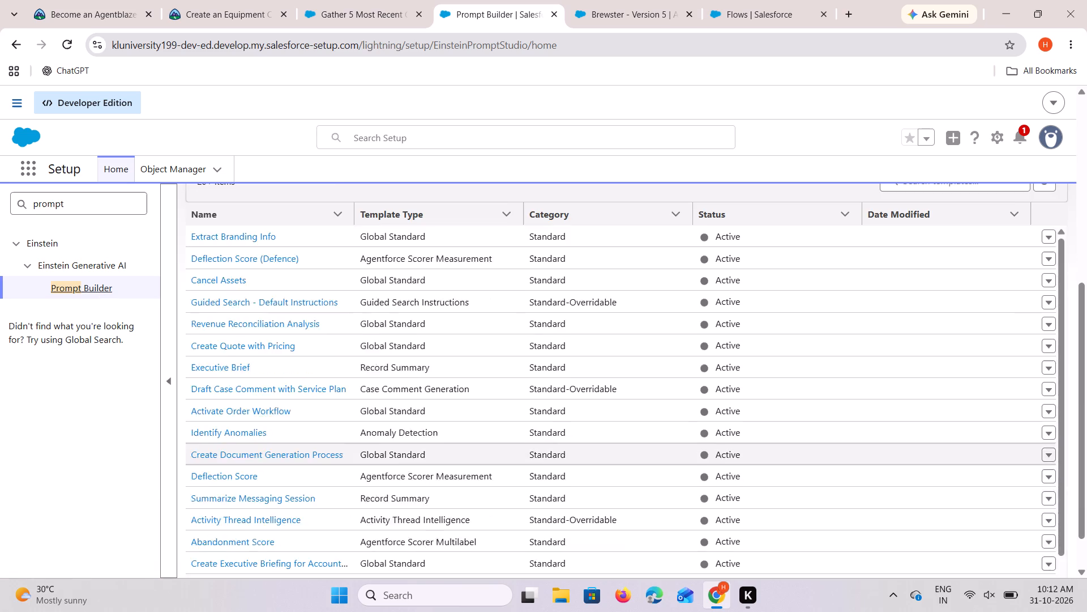
{"action": "scroll", "coordinate": [402, 453], "scroll_direction": "down", "scroll_amount": 18}
{"action": "scroll", "coordinate": [373, 434], "scroll_direction": "down", "scroll_amount": 3}
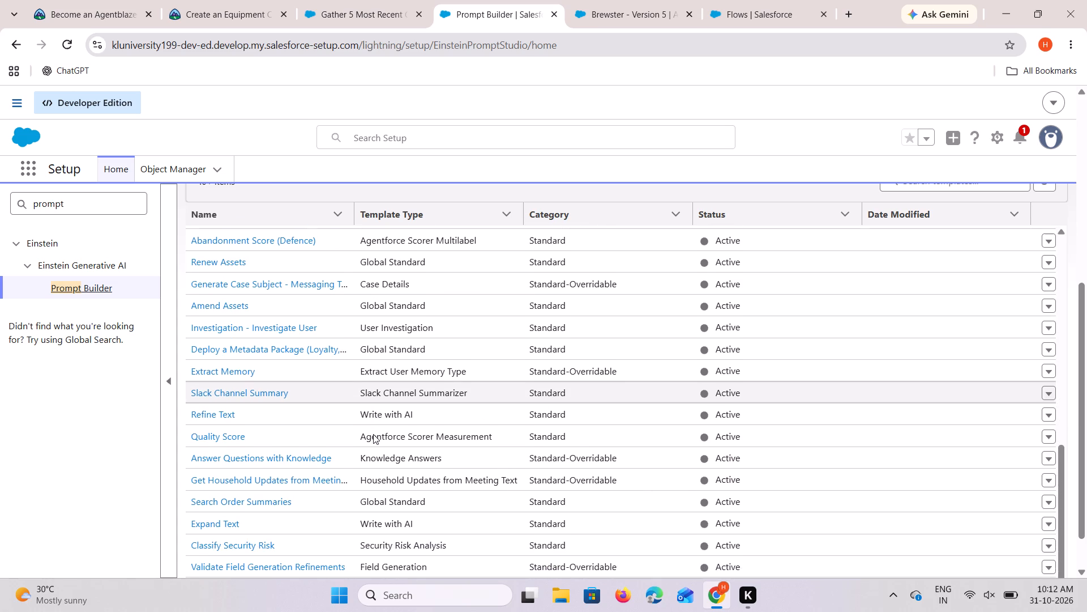
{"action": "scroll", "coordinate": [373, 434], "scroll_direction": "down", "scroll_amount": 3}
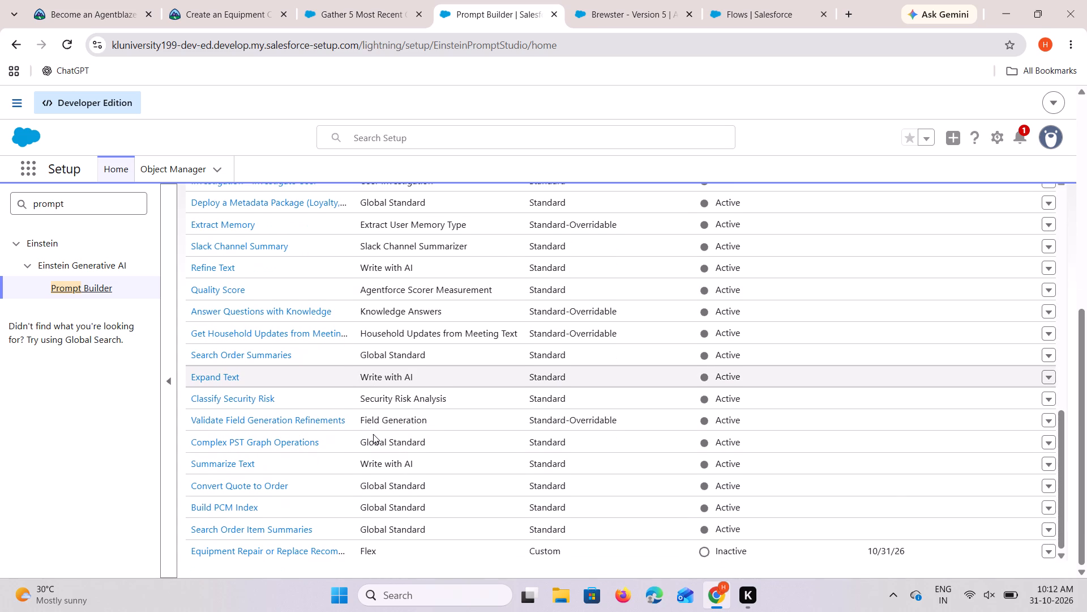
{"action": "scroll", "coordinate": [373, 434], "scroll_direction": "down", "scroll_amount": 3}
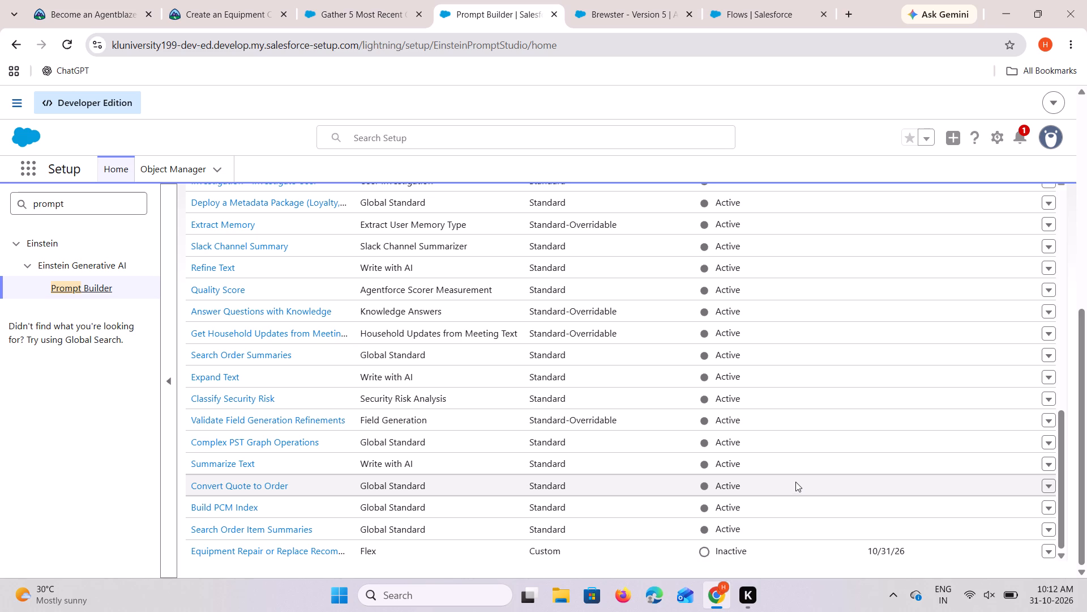
{"action": "left_click", "coordinate": [304, 547]}
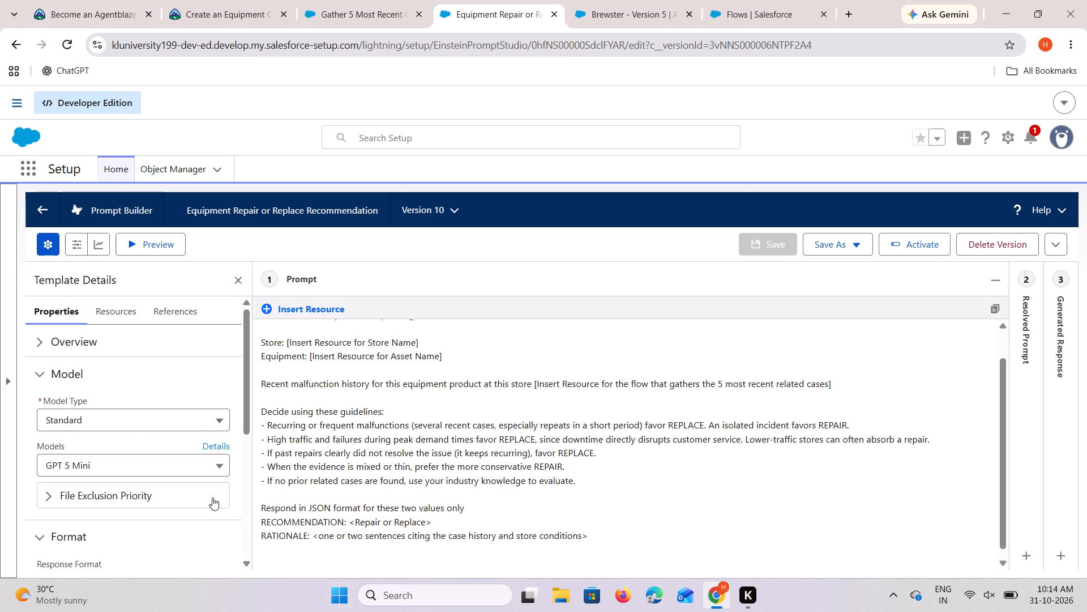
Replace the bracketed Store Name placeholder in the prompt with the Store input's Account Name field.
{"action": "left_click_drag", "start_coordinate": [425, 345], "coordinate": [283, 343]}
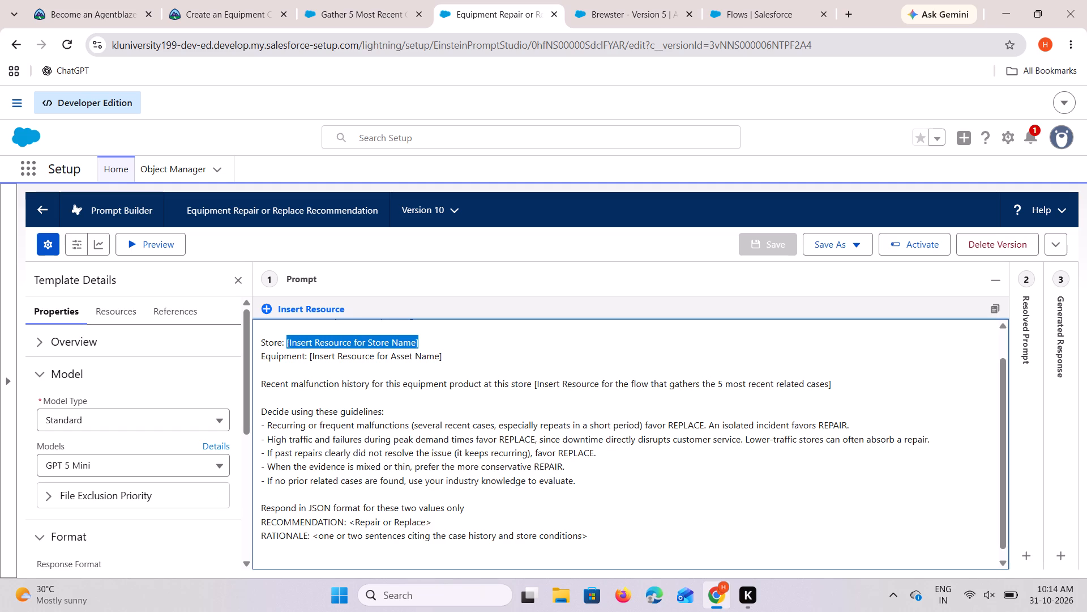
{"action": "left_click_drag", "start_coordinate": [283, 343], "coordinate": [285, 342]}
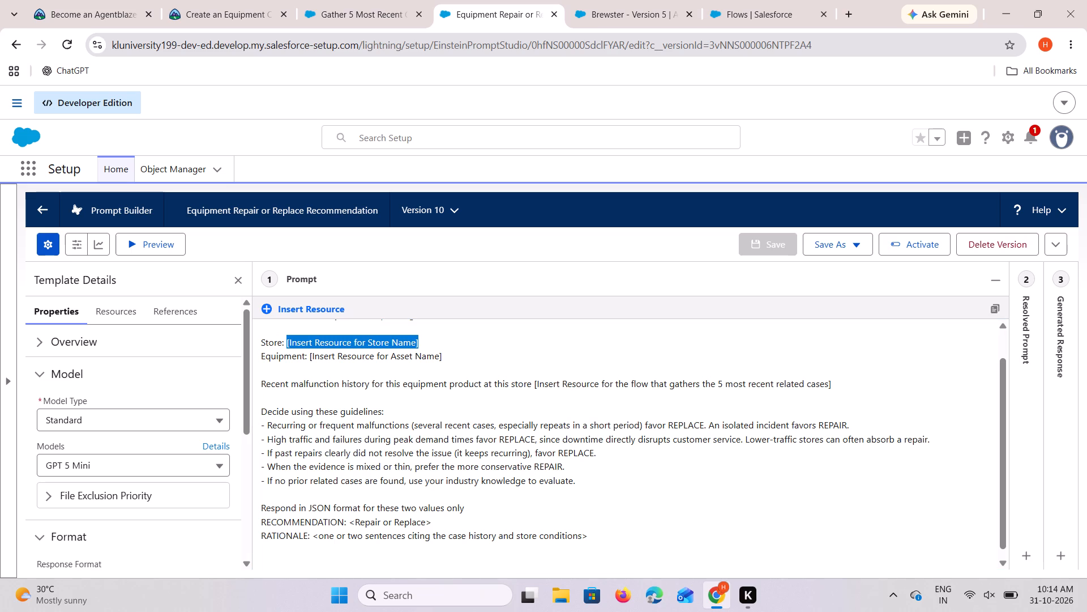
{"action": "key", "text": "BackSpace"}
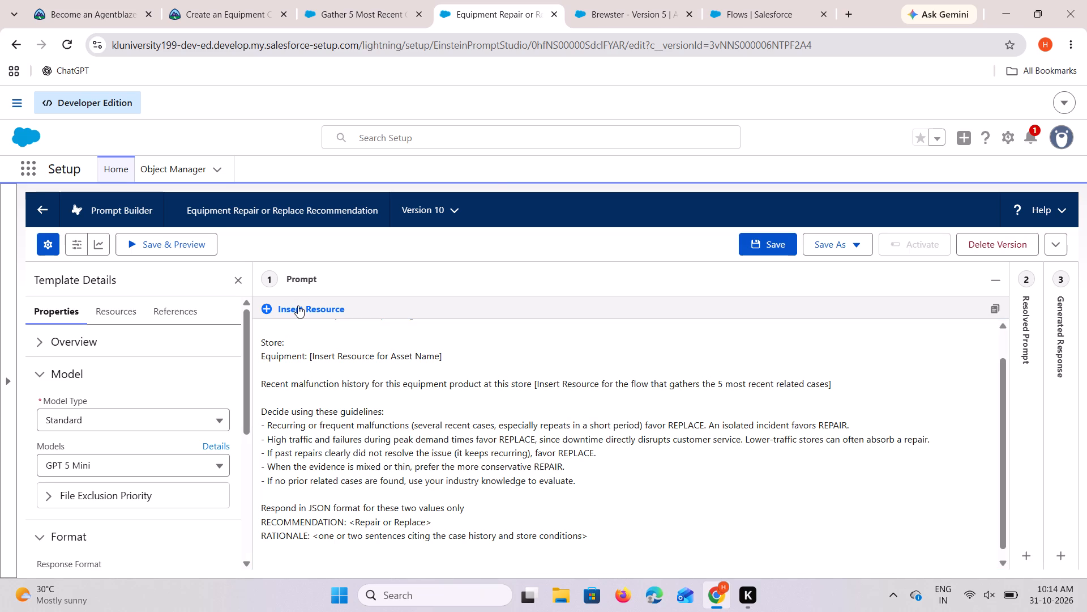
{"action": "left_click", "coordinate": [298, 306]}
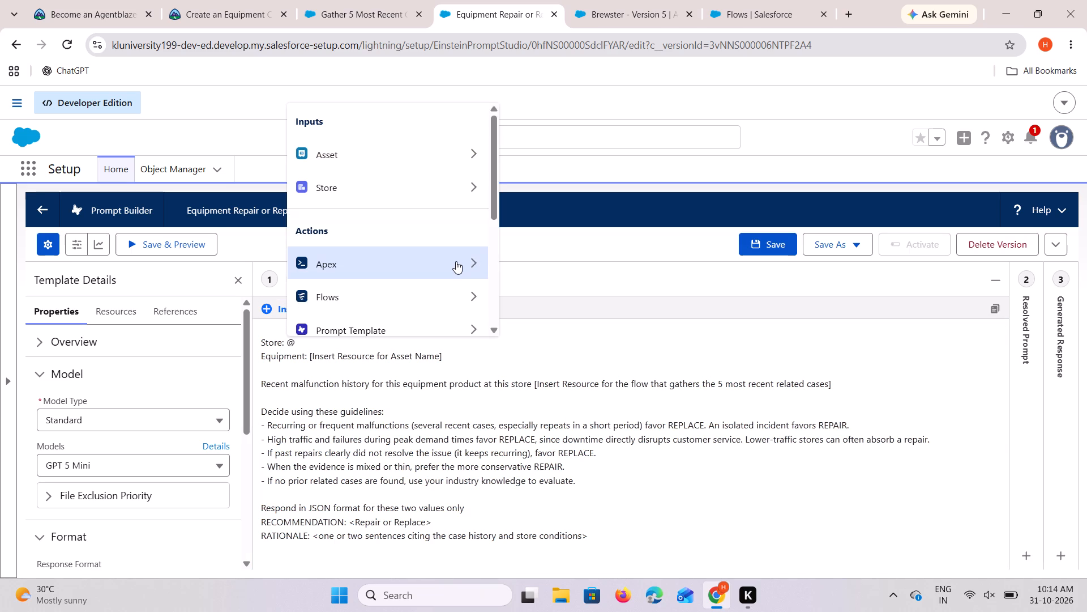
{"action": "type", "text": "acc"}
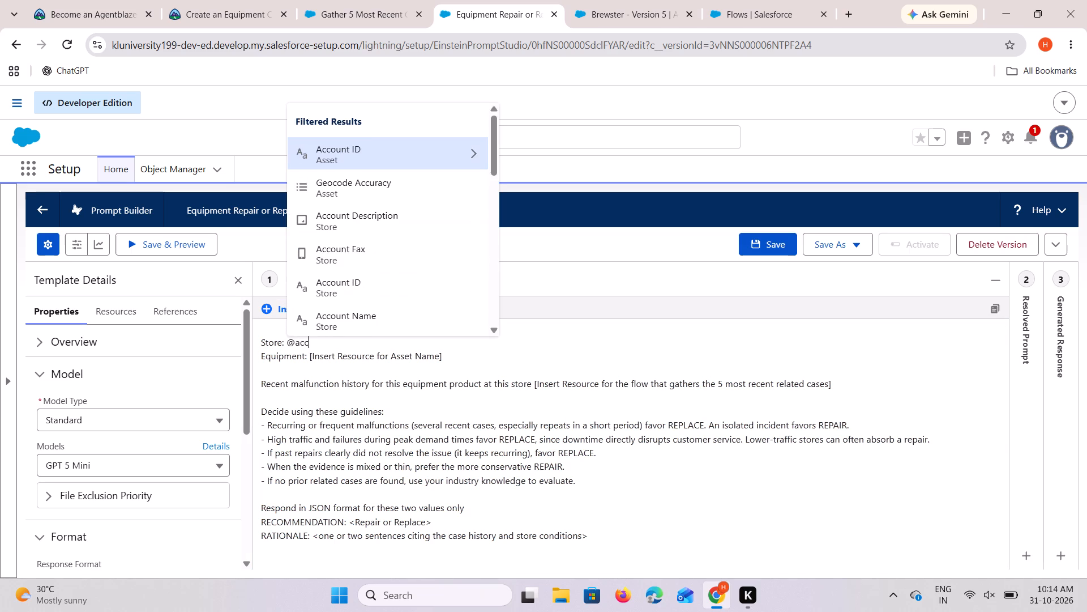
{"action": "type", "text": "ount n"}
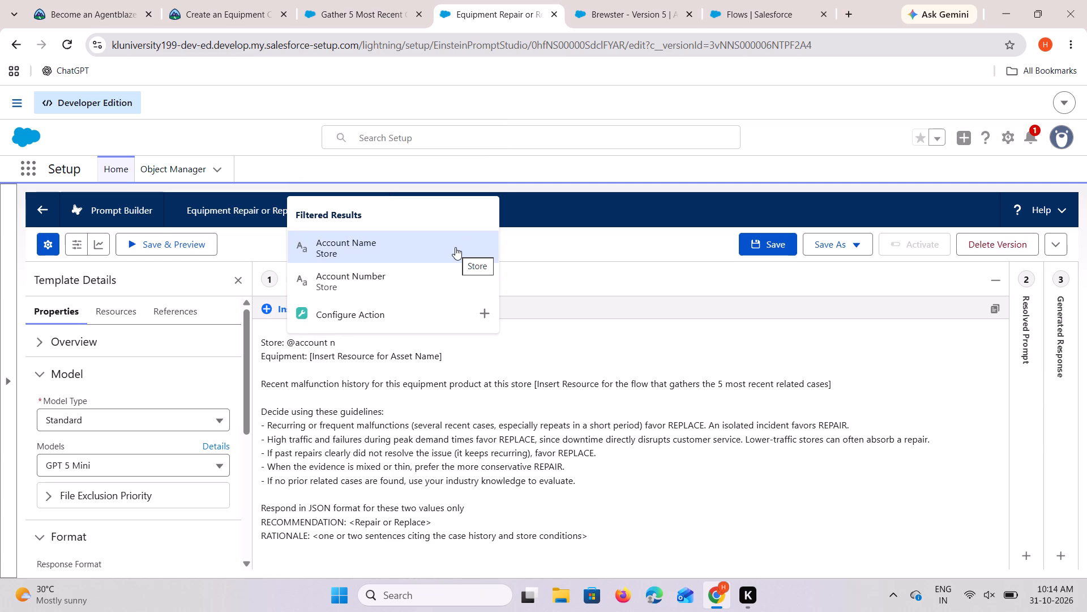
{"action": "left_click", "coordinate": [455, 247]}
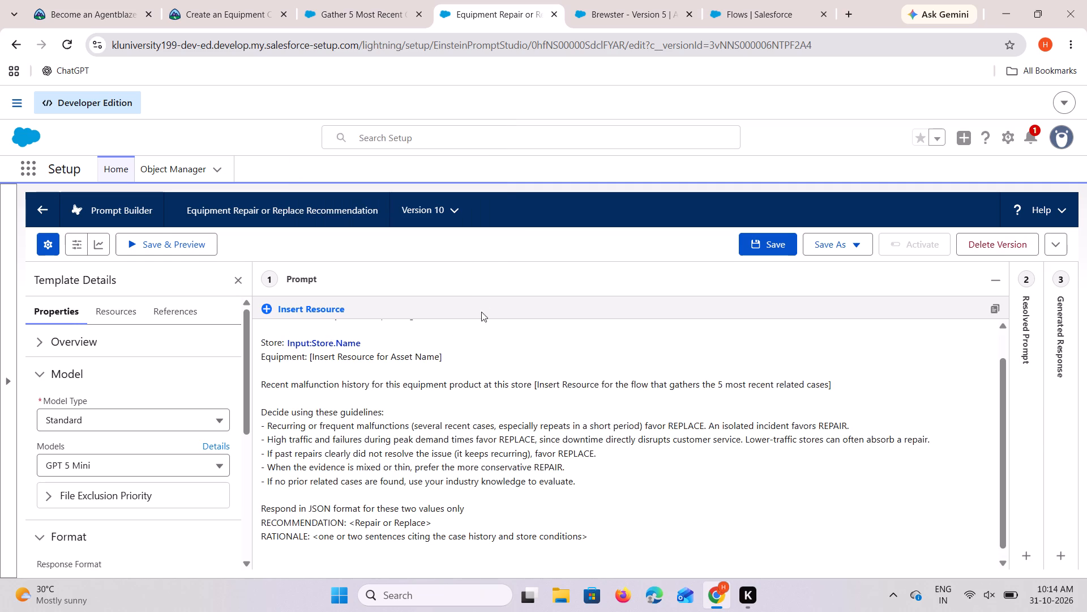
Replace the bracketed Asset Name placeholder on the Equipment line with the Asset input's Asset Name field.
{"action": "left_click_drag", "start_coordinate": [451, 359], "coordinate": [314, 351]}
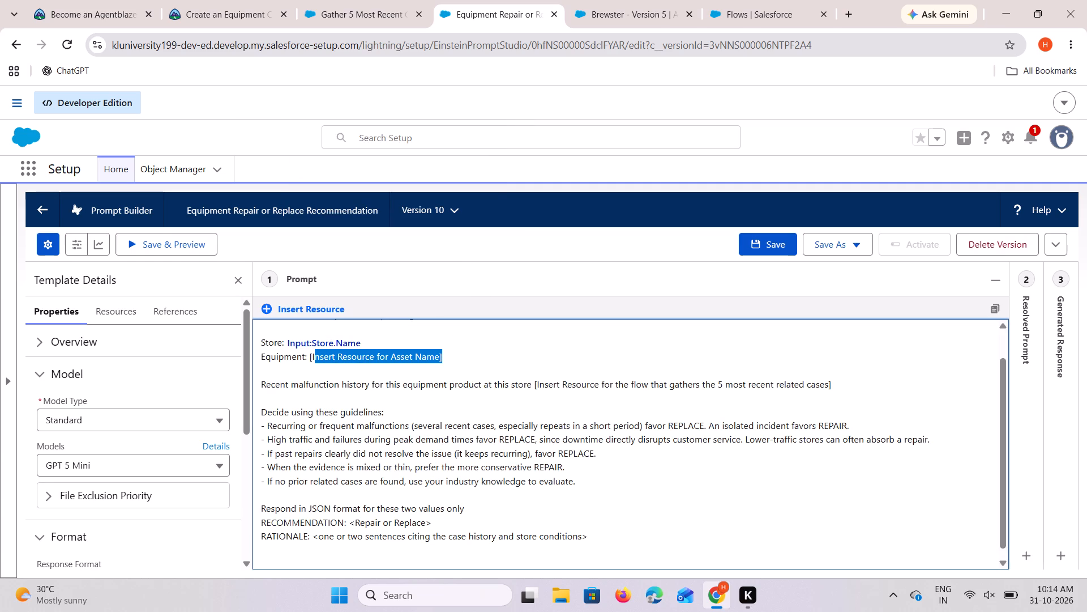
{"action": "left_click_drag", "start_coordinate": [314, 351], "coordinate": [309, 357]}
{"action": "key", "text": "BackSpace"}
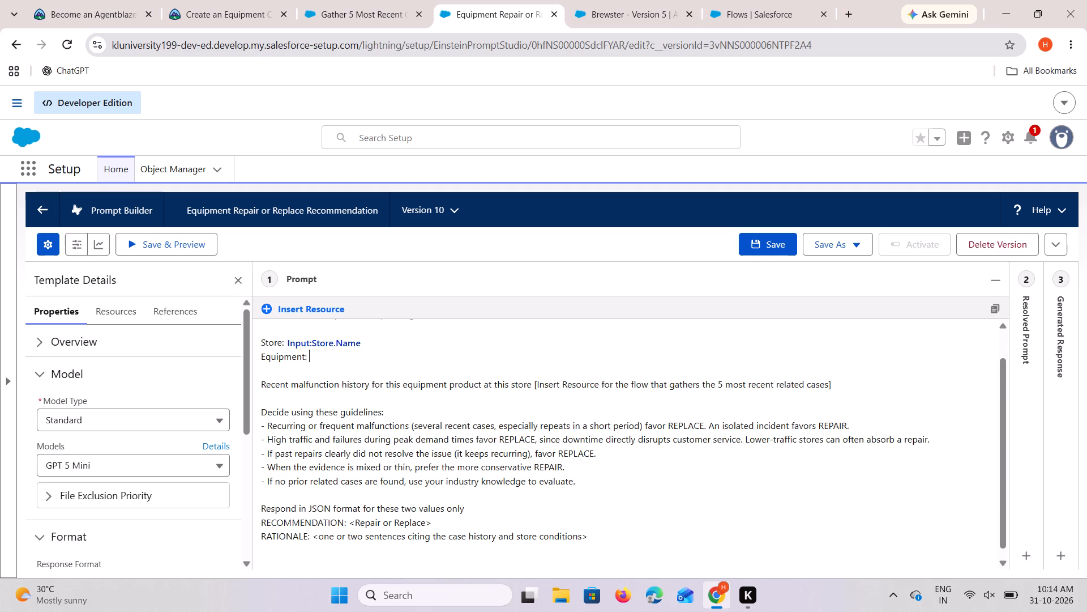
{"action": "left_click", "coordinate": [293, 307]}
{"action": "left_click", "coordinate": [363, 163]}
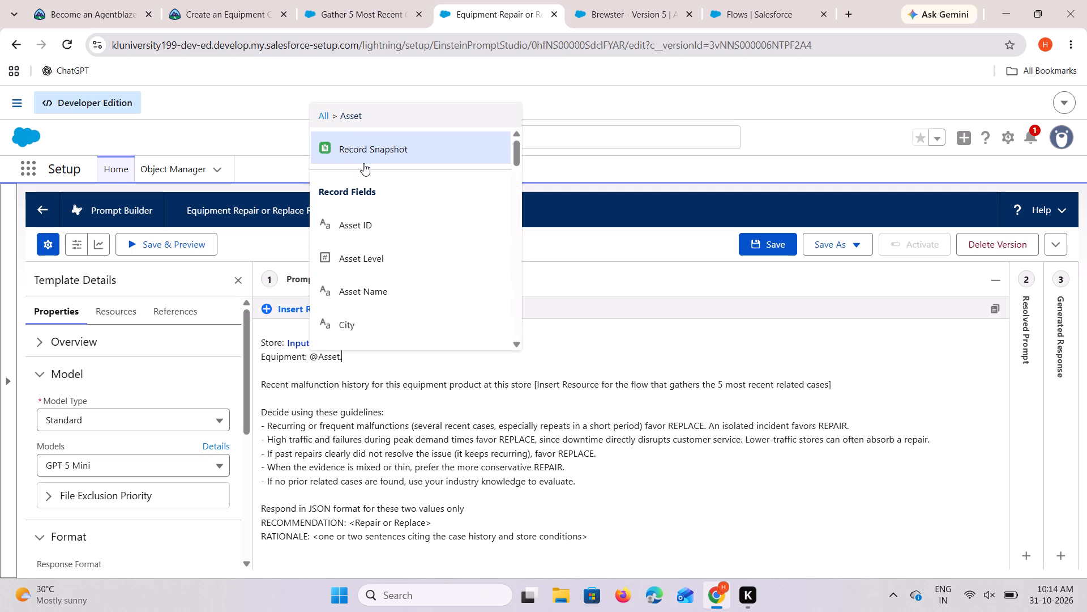
{"action": "left_click", "coordinate": [395, 290]}
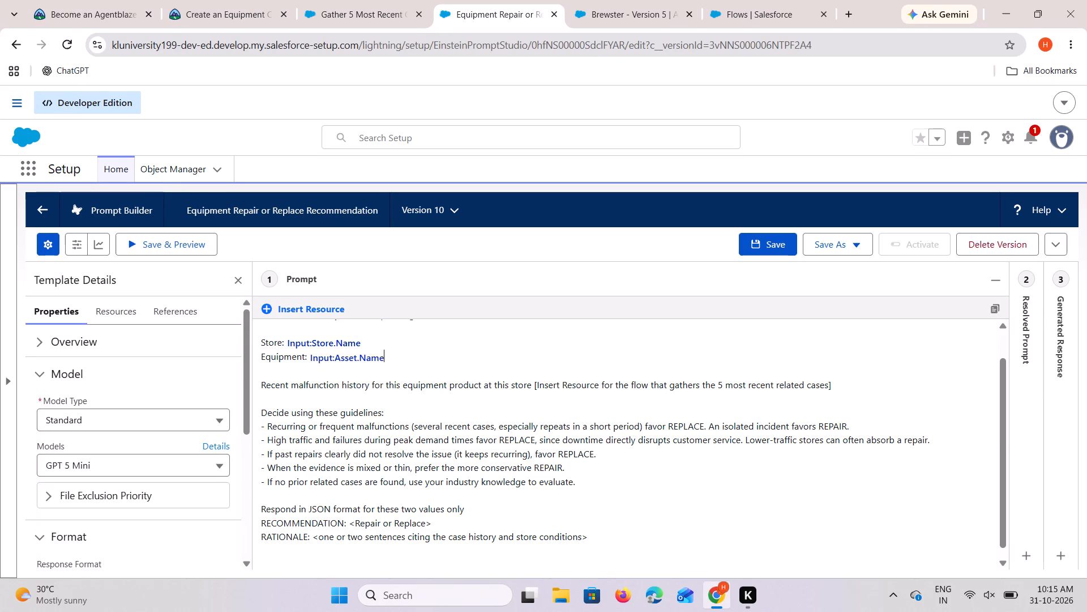
Delete the bracketed flow placeholder at the end of the recent malfunction history line.
{"action": "left_click_drag", "start_coordinate": [832, 385], "coordinate": [535, 390]}
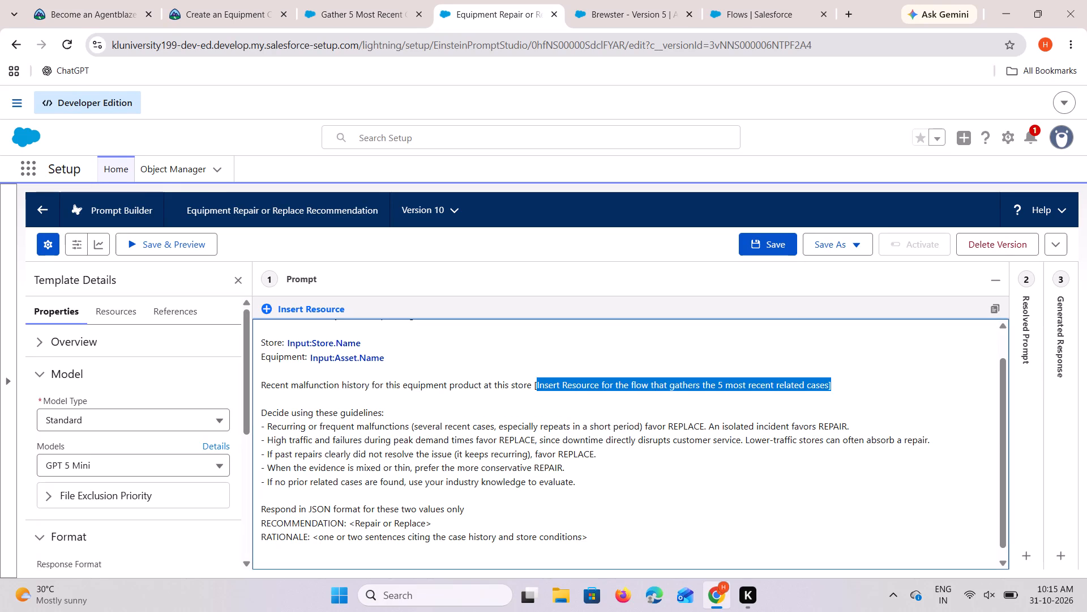
{"action": "left_click_drag", "start_coordinate": [535, 390], "coordinate": [533, 390]}
{"action": "key", "text": "BackSpace"}
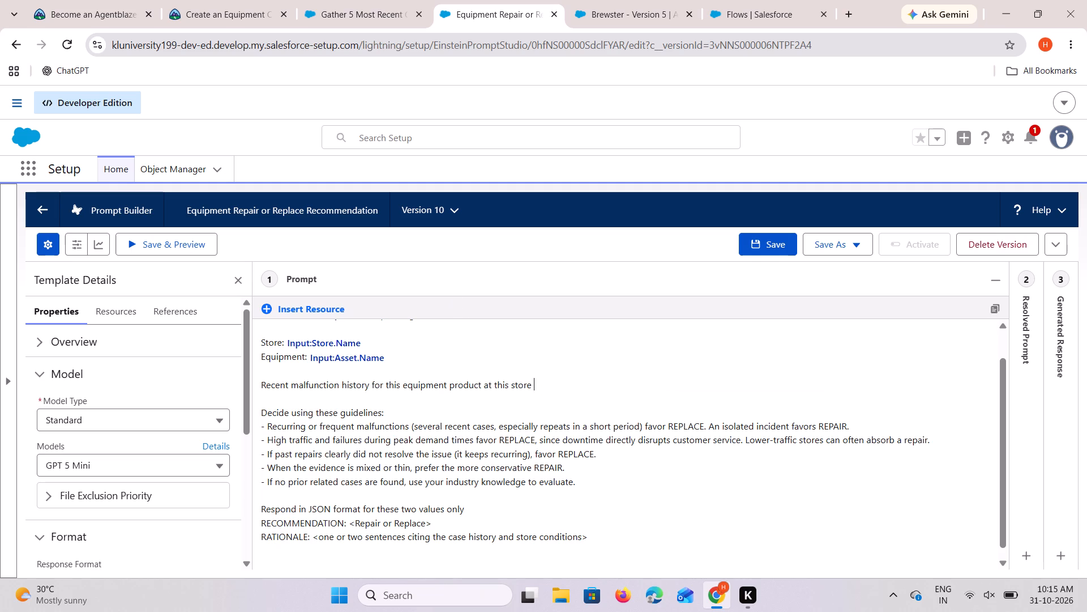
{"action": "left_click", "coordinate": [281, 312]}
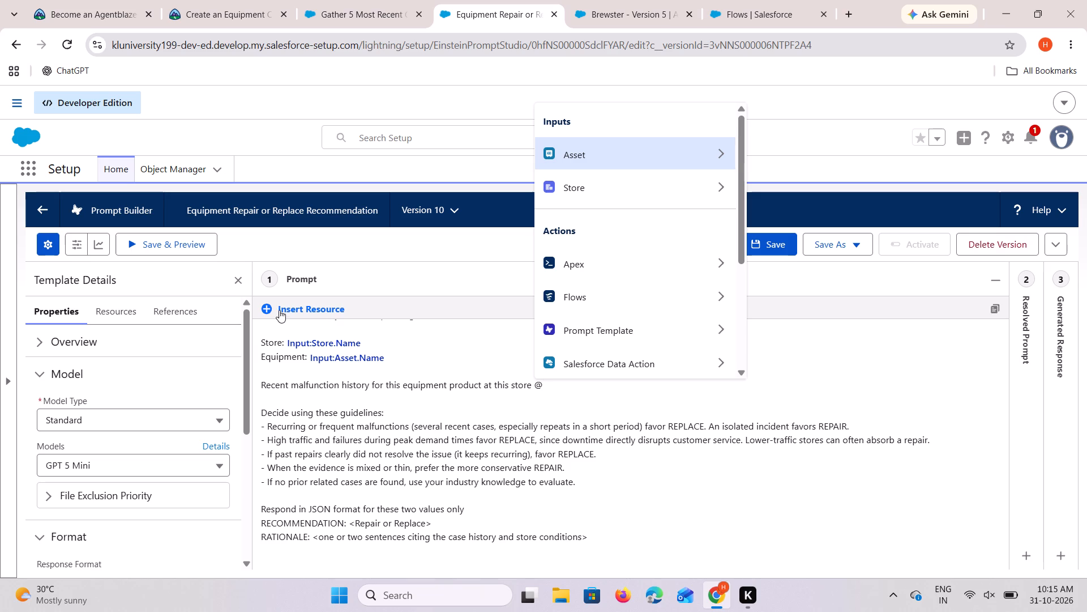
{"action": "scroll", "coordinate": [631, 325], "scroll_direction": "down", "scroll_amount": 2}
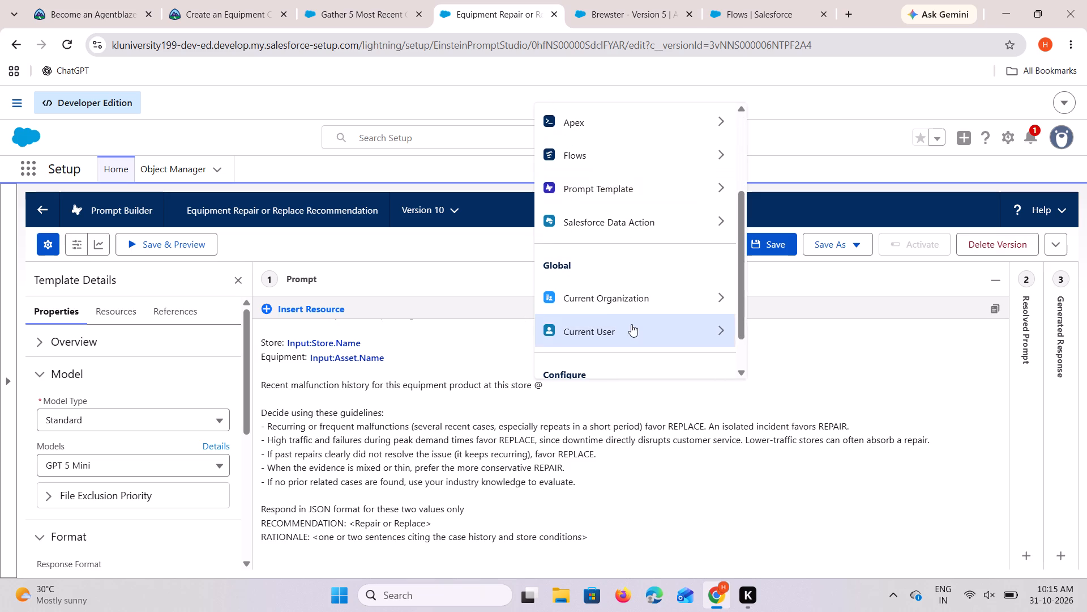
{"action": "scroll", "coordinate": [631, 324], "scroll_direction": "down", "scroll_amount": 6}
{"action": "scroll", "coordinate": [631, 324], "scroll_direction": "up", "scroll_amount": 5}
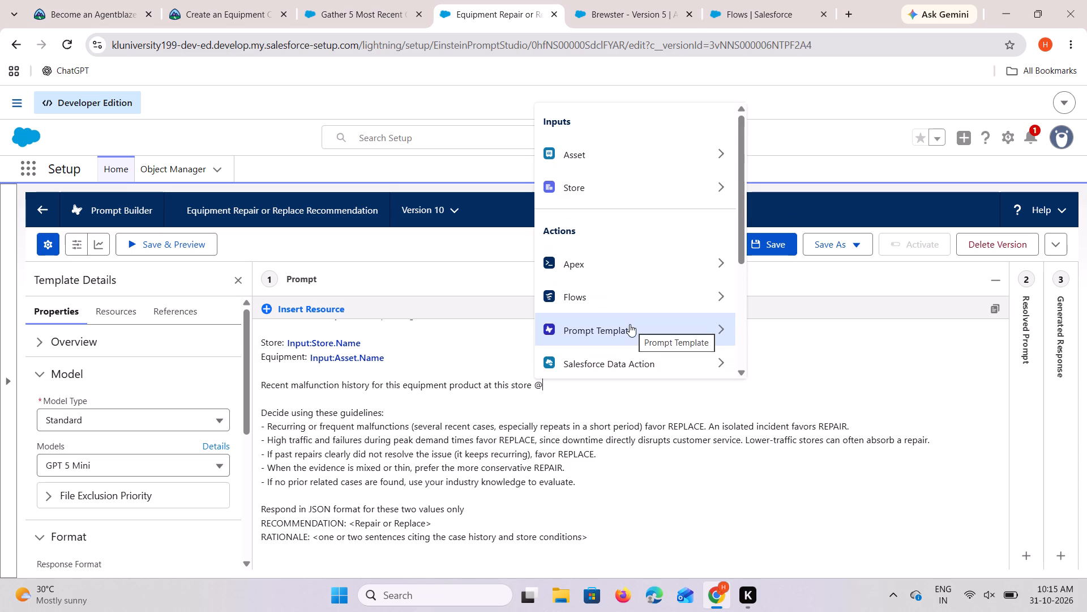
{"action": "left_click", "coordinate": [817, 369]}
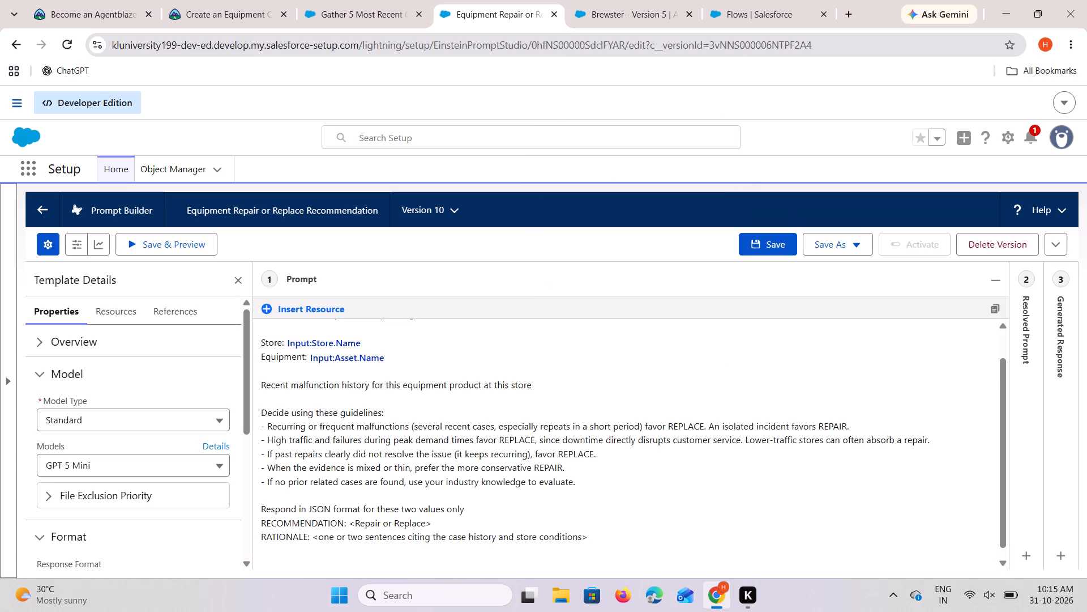
Insert the Gather 5 Most Recent Cases flow as a resource at the end of the malfunction history line.
{"action": "left_click", "coordinate": [542, 386]}
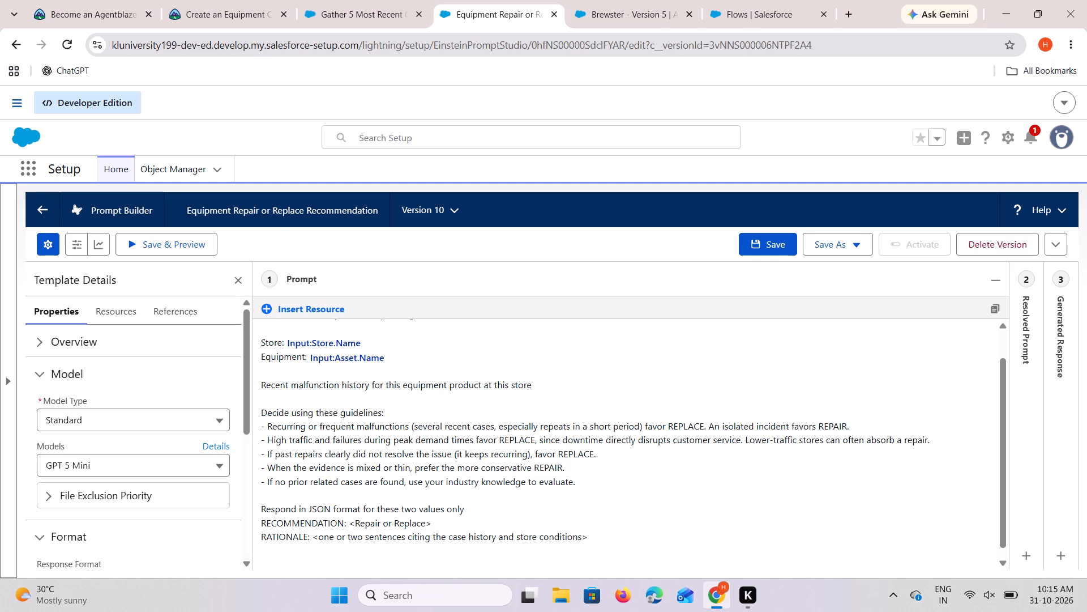
{"action": "left_click", "coordinate": [319, 311]}
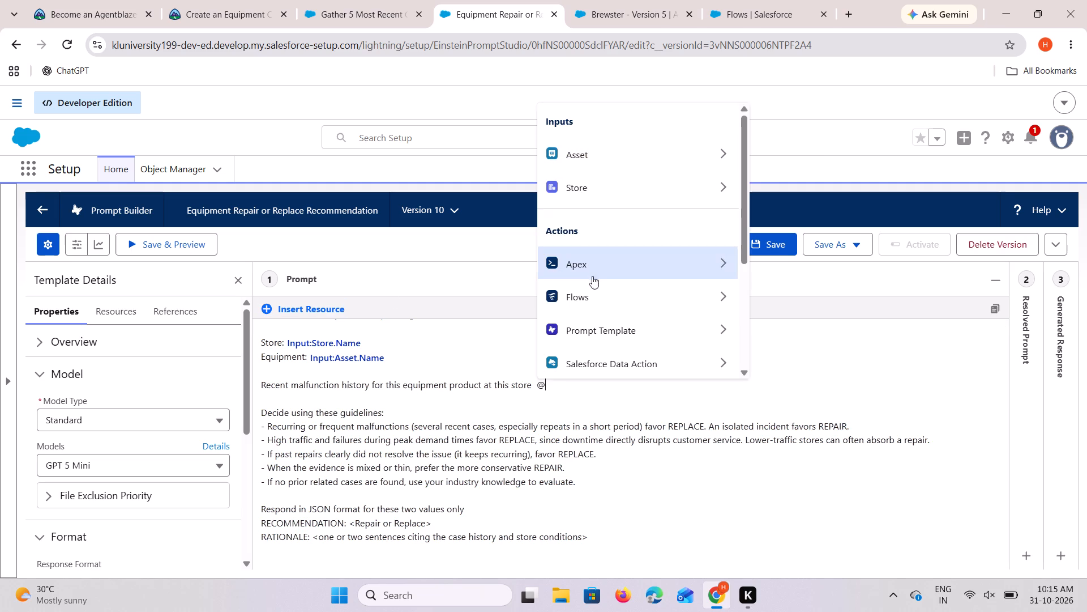
{"action": "left_click", "coordinate": [610, 296]}
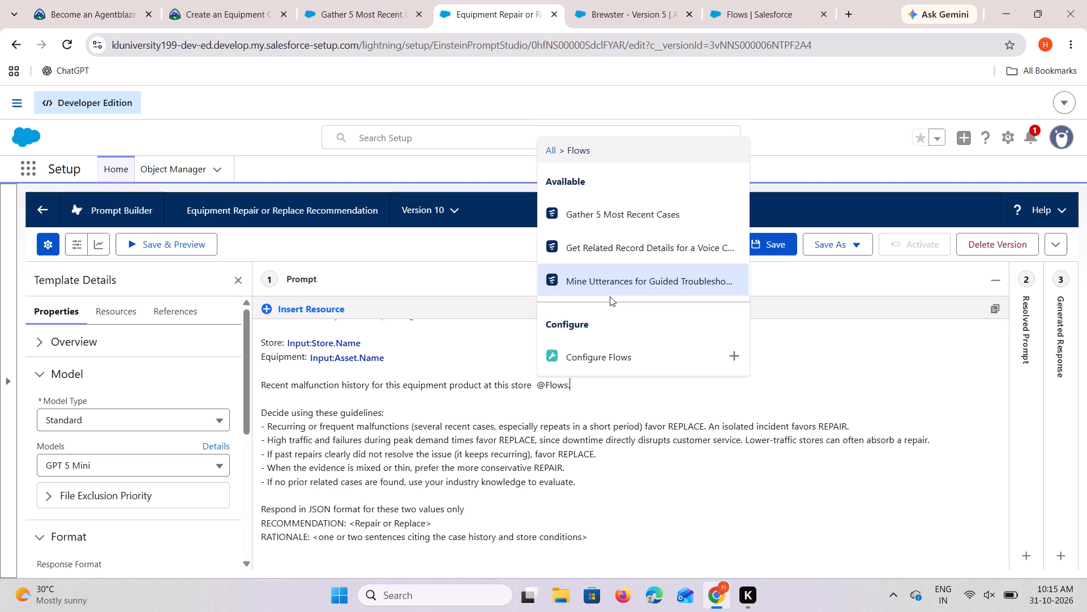
{"action": "left_click", "coordinate": [613, 218]}
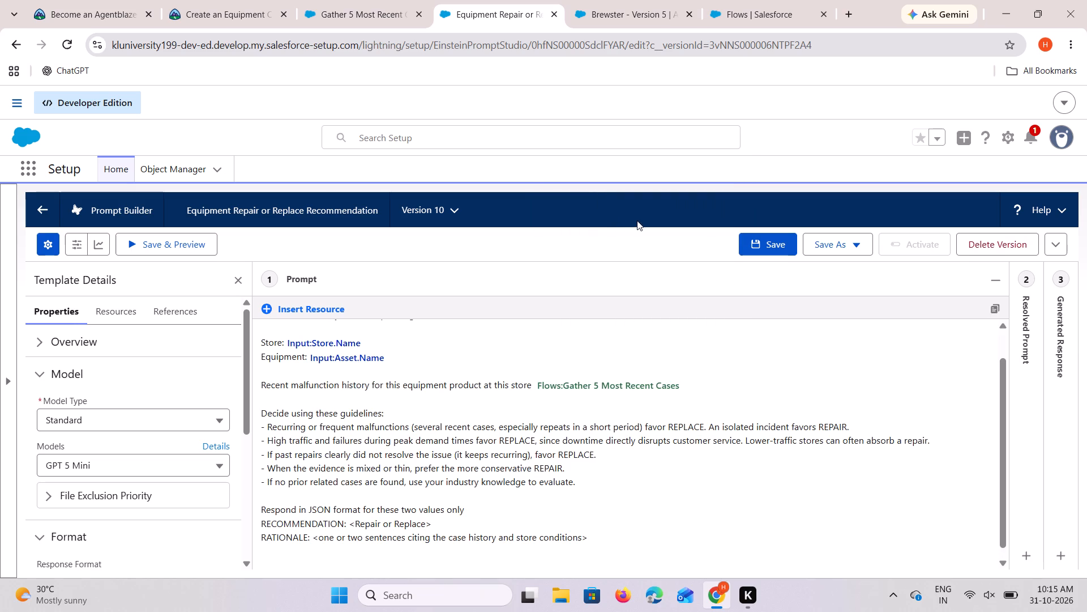
Save Version 10 of the Equipment Repair or Replace Recommendation template and activate it.
{"action": "left_click", "coordinate": [759, 243]}
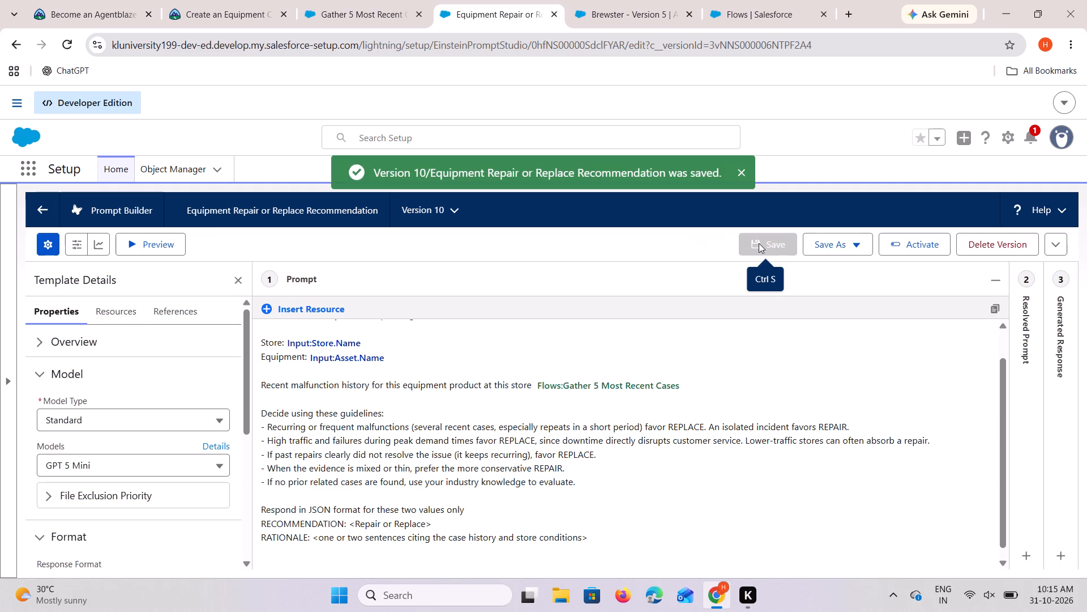
{"action": "left_click", "coordinate": [906, 241]}
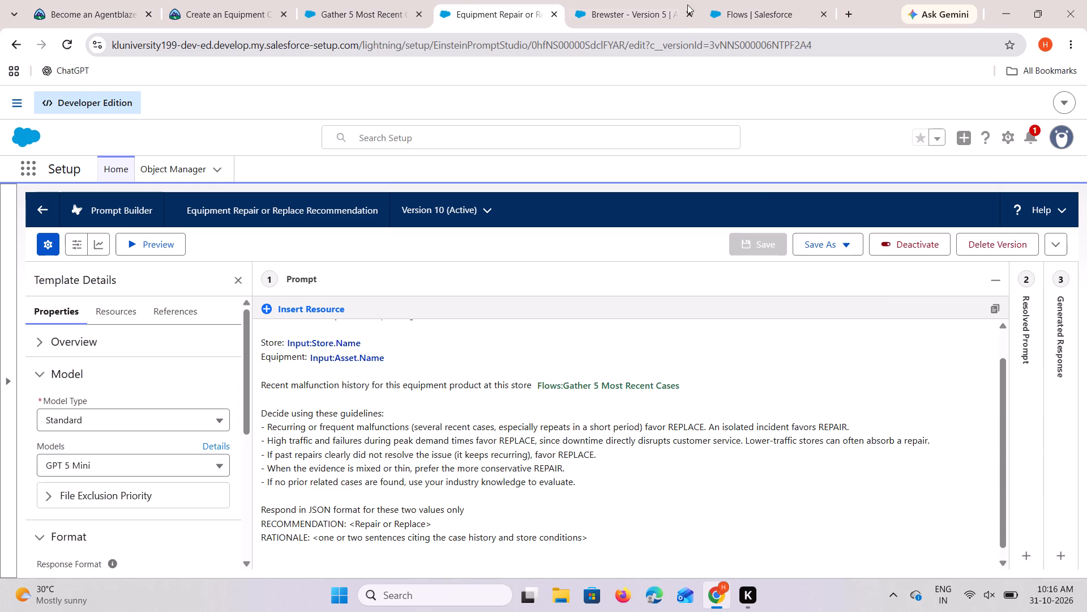
Return to the Create a Subagent that Handles Cases page on Trailhead and submit the challenge for checking.
{"action": "left_click", "coordinate": [378, 11]}
{"action": "left_click", "coordinate": [197, 1]}
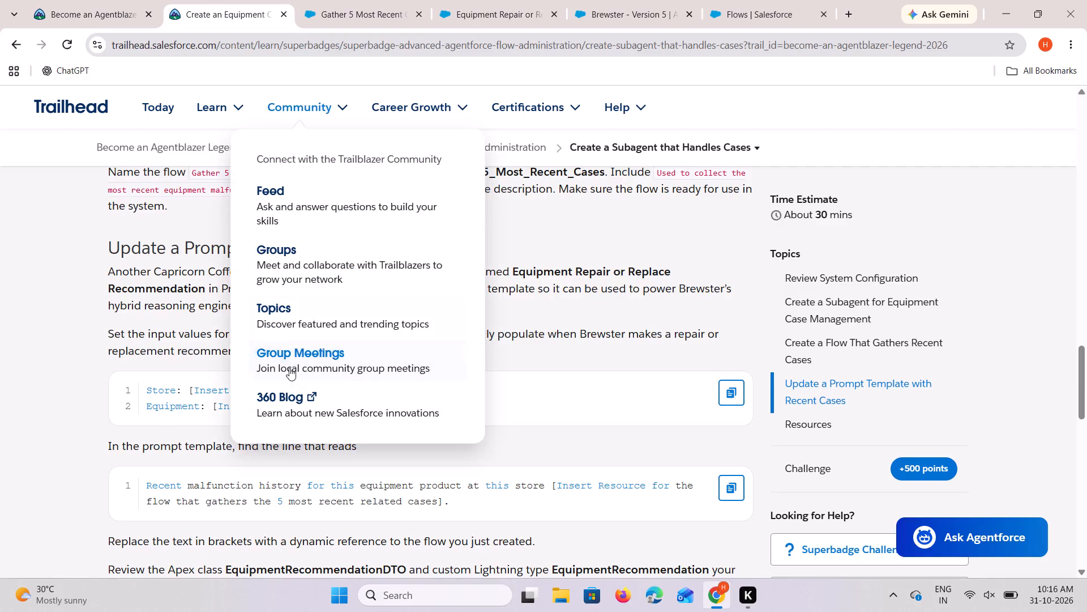
{"action": "scroll", "coordinate": [291, 371], "scroll_direction": "down", "scroll_amount": 3}
{"action": "scroll", "coordinate": [538, 427], "scroll_direction": "down", "scroll_amount": 4}
{"action": "scroll", "coordinate": [326, 440], "scroll_direction": "down", "scroll_amount": 3}
{"action": "left_click", "coordinate": [297, 428]}
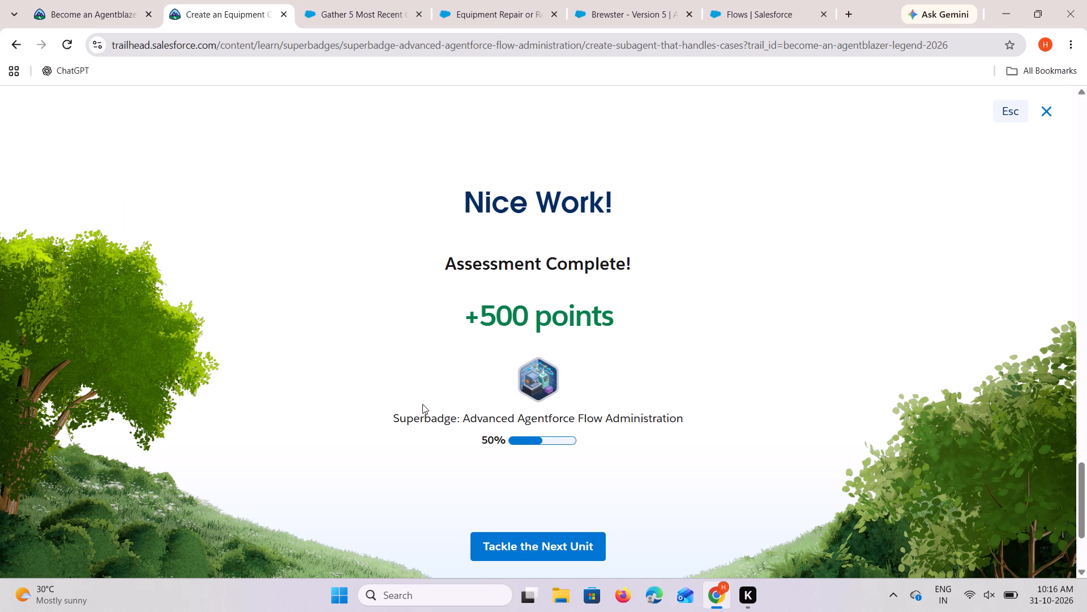
Open the next superbadge unit, Create Equipment Malfunction Cases, and skim through its requirements to the hands-on challenge.
{"action": "left_click", "coordinate": [507, 543]}
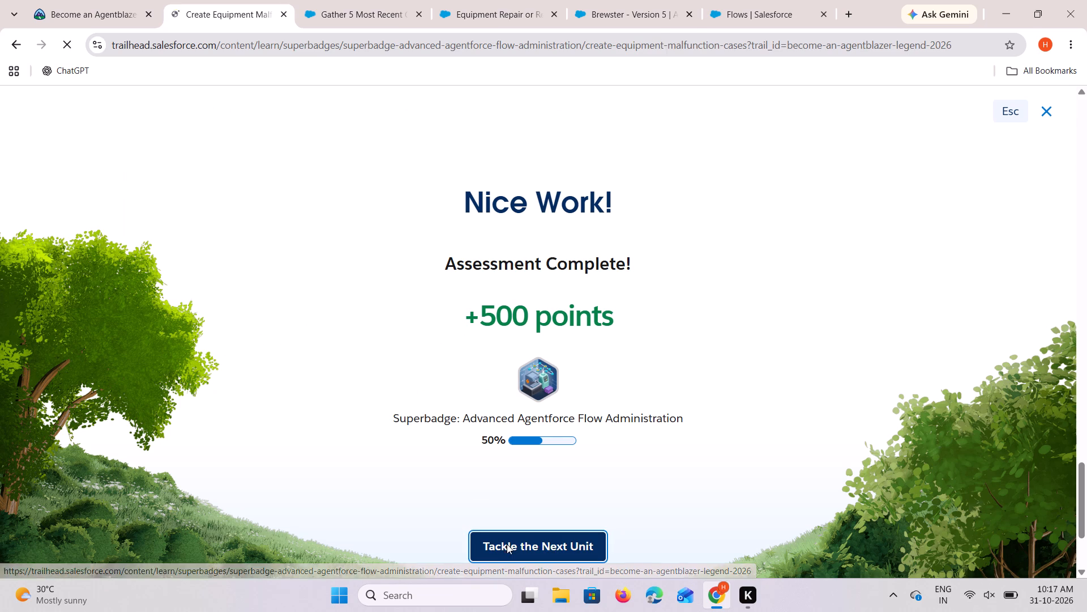
{"action": "scroll", "coordinate": [329, 443], "scroll_direction": "down", "scroll_amount": 4}
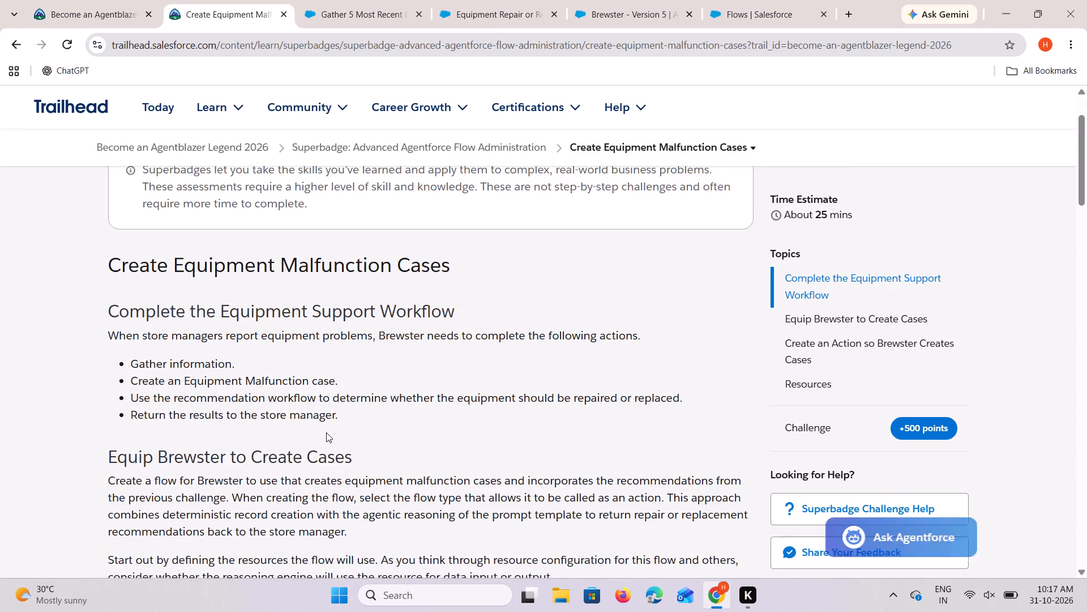
{"action": "scroll", "coordinate": [326, 432], "scroll_direction": "down", "scroll_amount": 18}
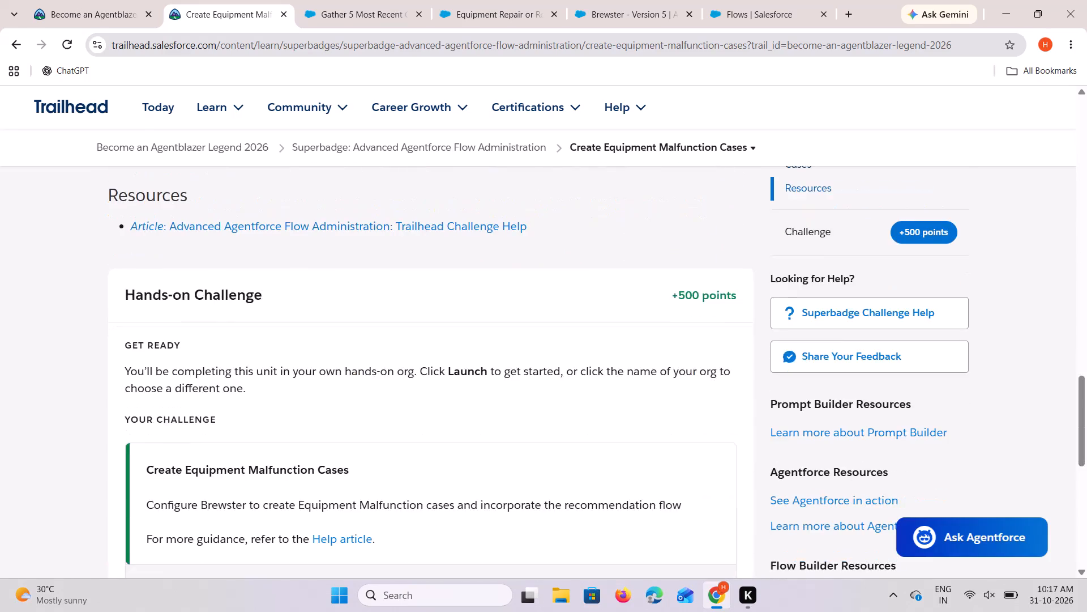
{"action": "scroll", "coordinate": [331, 423], "scroll_direction": "down", "scroll_amount": 3}
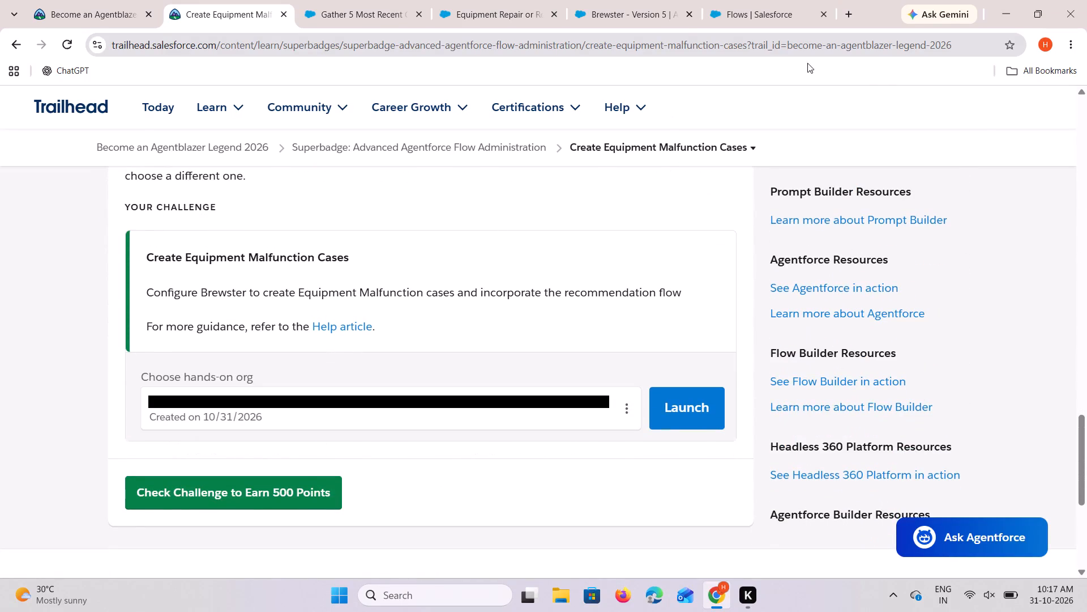
Close the four Salesforce tabs for the case flow, prompt template, Brewster agent and Flows list.
{"action": "left_click", "coordinate": [352, 12]}
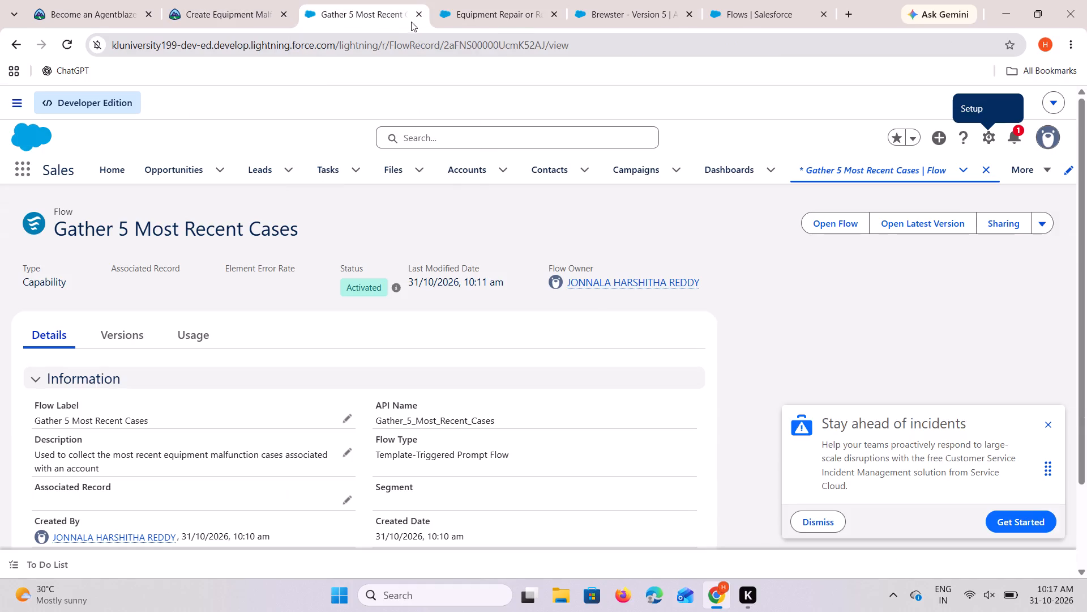
{"action": "left_click", "coordinate": [420, 14]}
{"action": "left_click", "coordinate": [420, 14]}
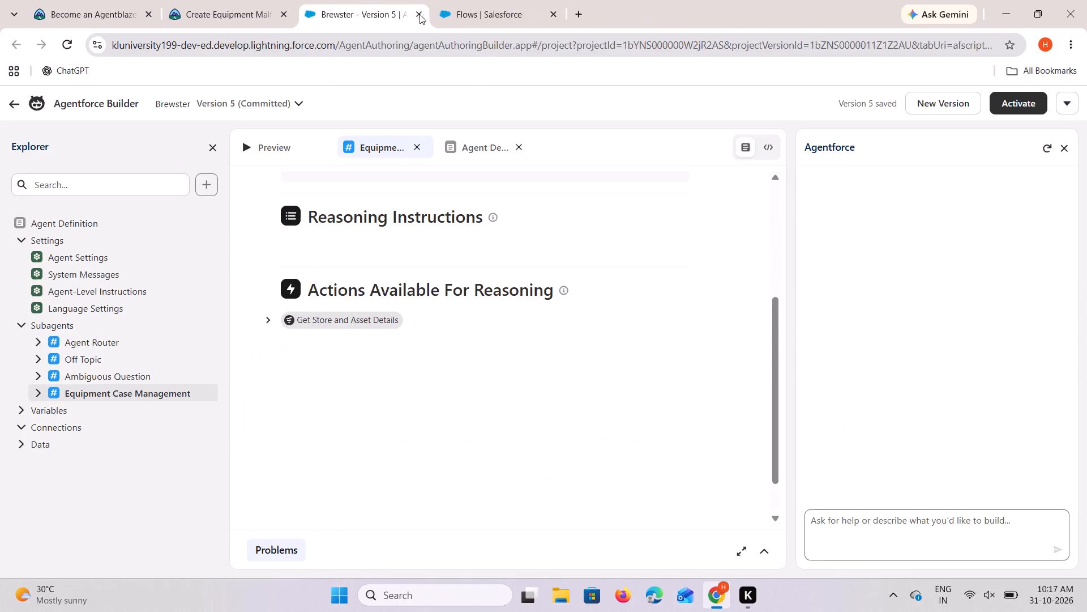
{"action": "left_click", "coordinate": [420, 14]}
{"action": "left_click", "coordinate": [420, 14]}
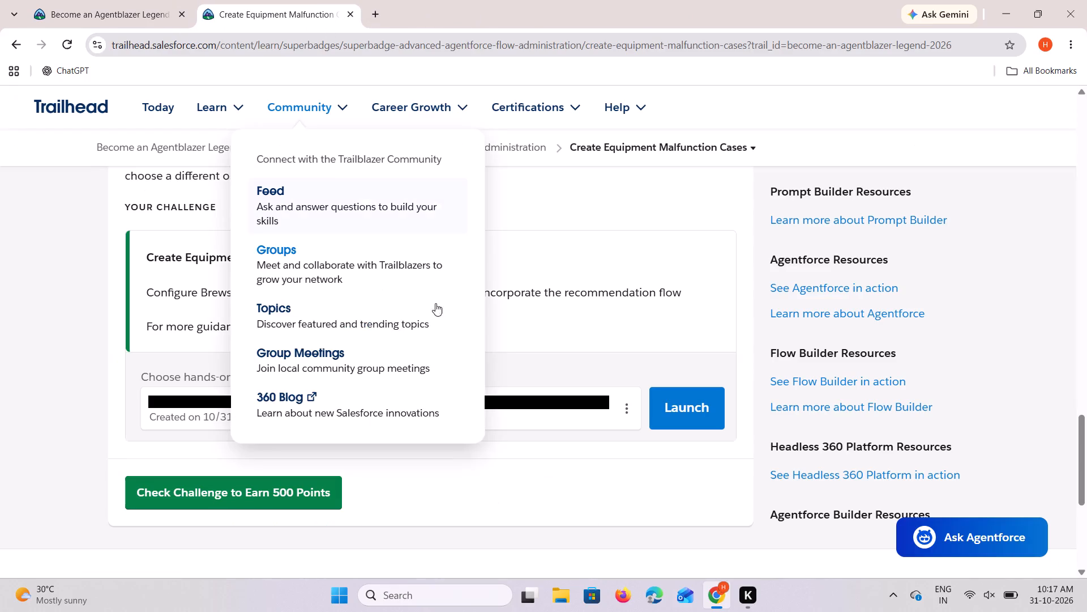
Go back to the beginning of the Create Equipment Malfunction Cases unit to review its requirements.
{"action": "scroll", "coordinate": [562, 333], "scroll_direction": "up", "scroll_amount": 20}
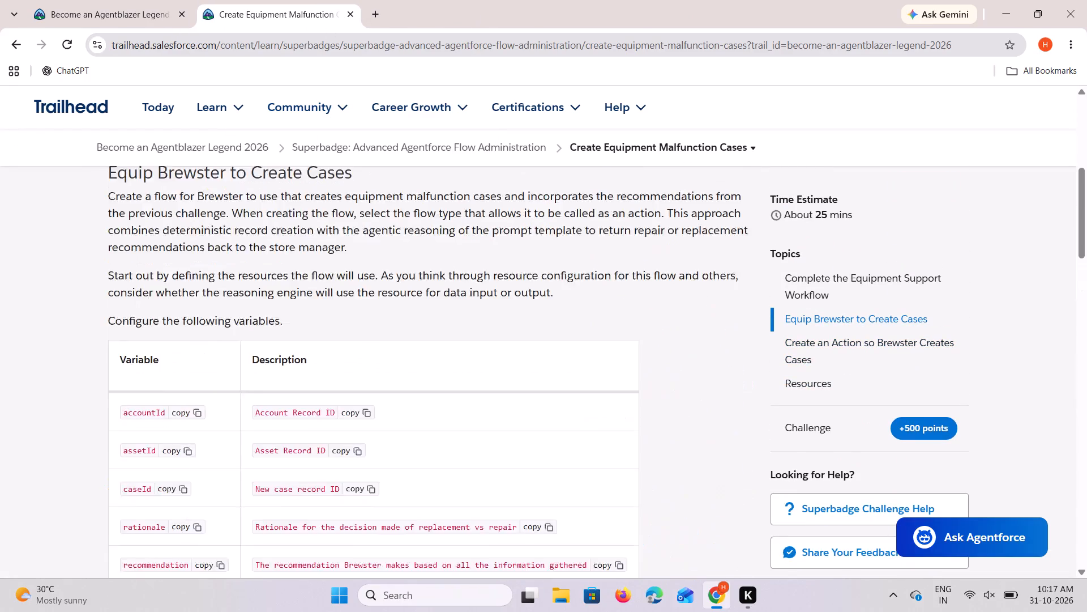
{"action": "scroll", "coordinate": [586, 351], "scroll_direction": "up", "scroll_amount": 12}
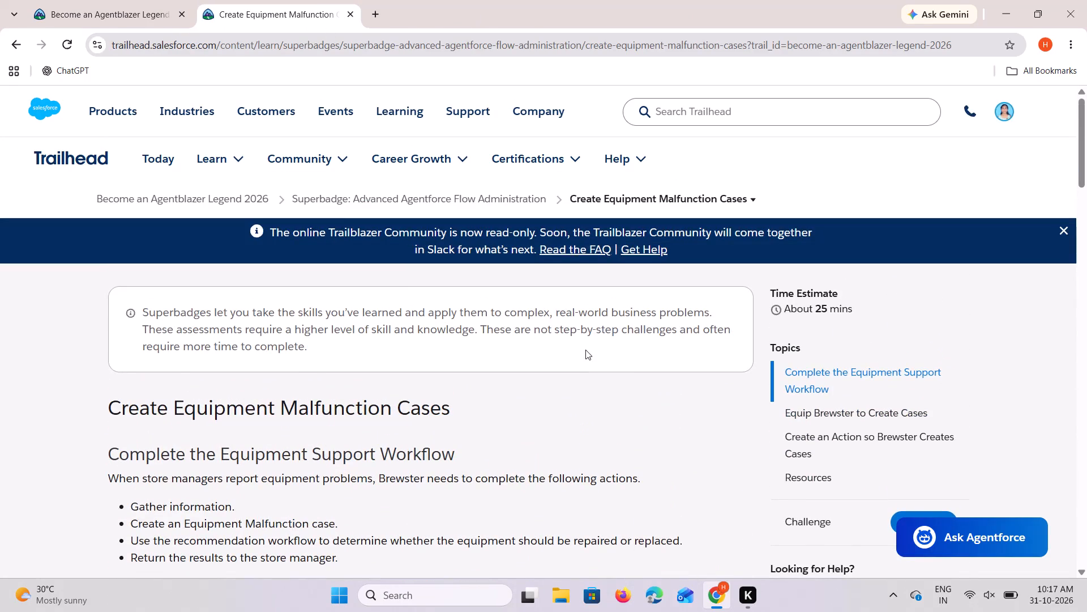
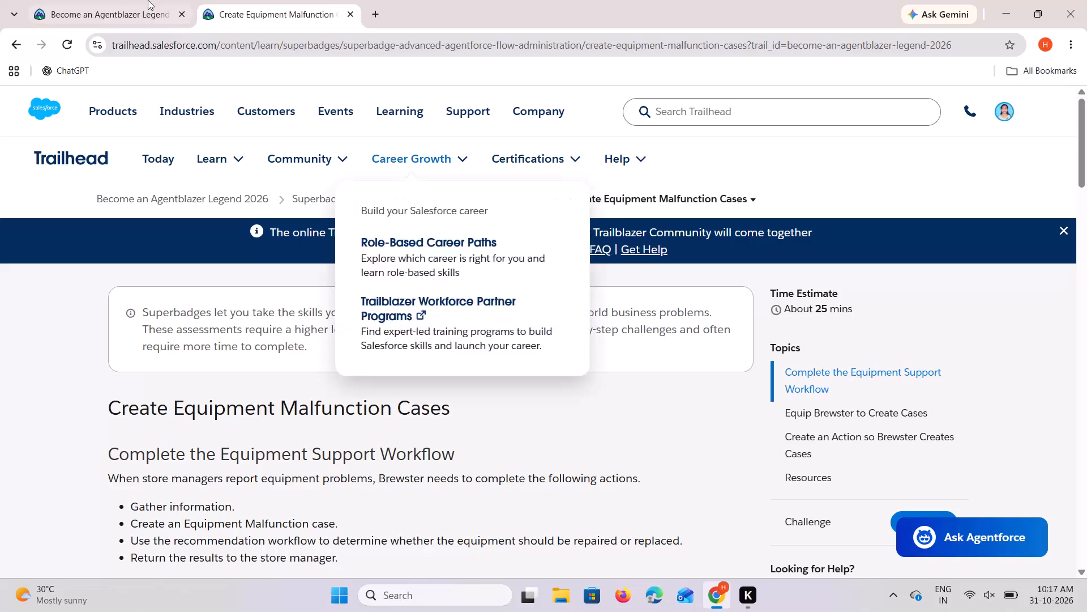
From the Become an Agentblazer Legend 2026 trail, open Superbadge: Advanced Agentforce Flow Administration and review its challenge list.
{"action": "left_click", "coordinate": [95, 0]}
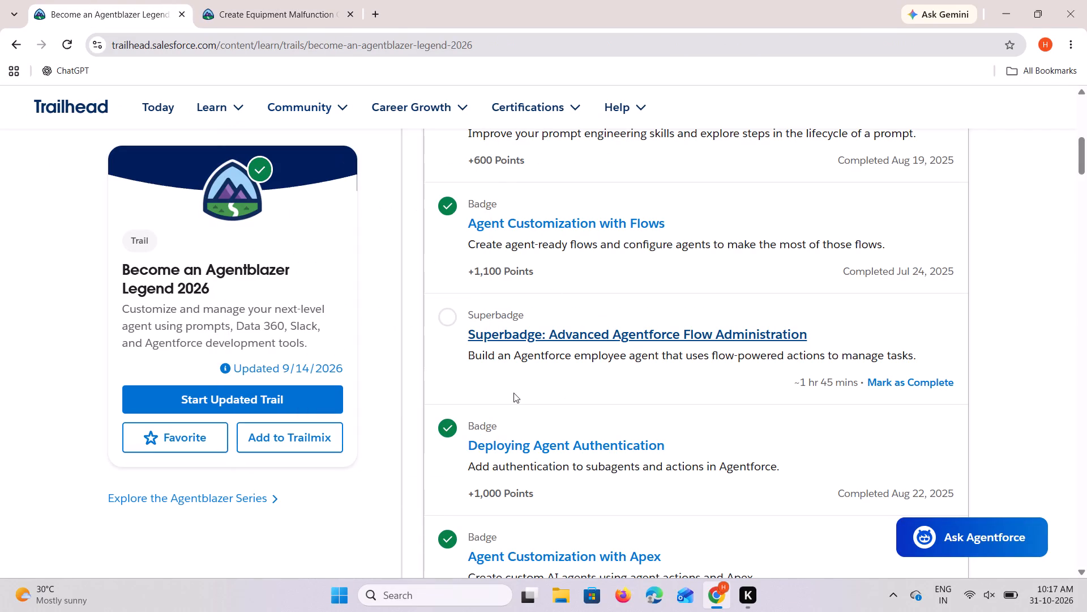
{"action": "scroll", "coordinate": [600, 410], "scroll_direction": "down", "scroll_amount": 2}
{"action": "scroll", "coordinate": [600, 411], "scroll_direction": "up", "scroll_amount": 7}
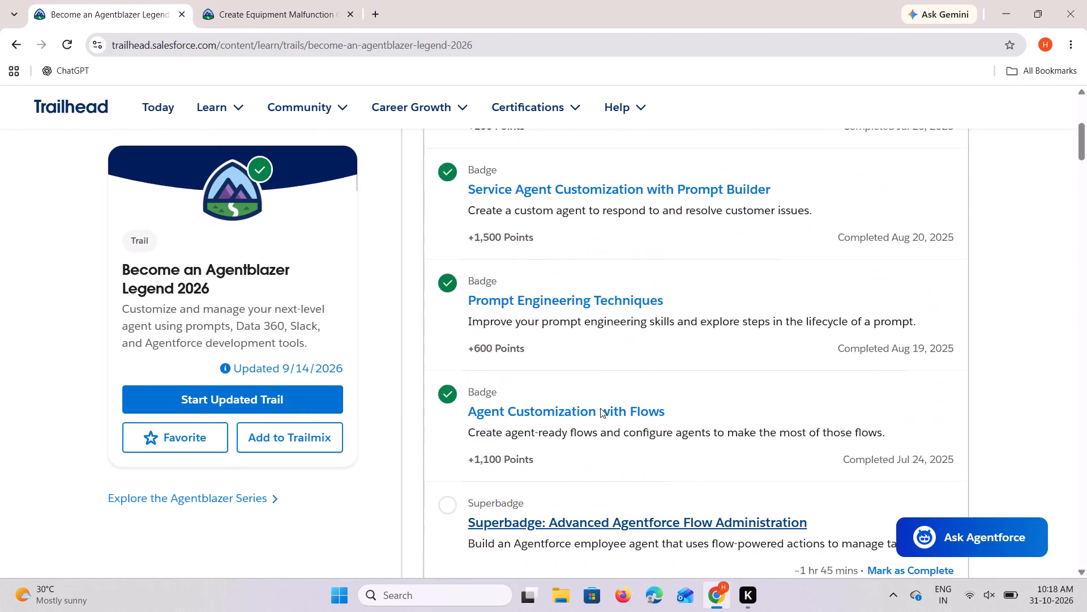
{"action": "scroll", "coordinate": [600, 408], "scroll_direction": "up", "scroll_amount": 6}
{"action": "scroll", "coordinate": [600, 408], "scroll_direction": "down", "scroll_amount": 7}
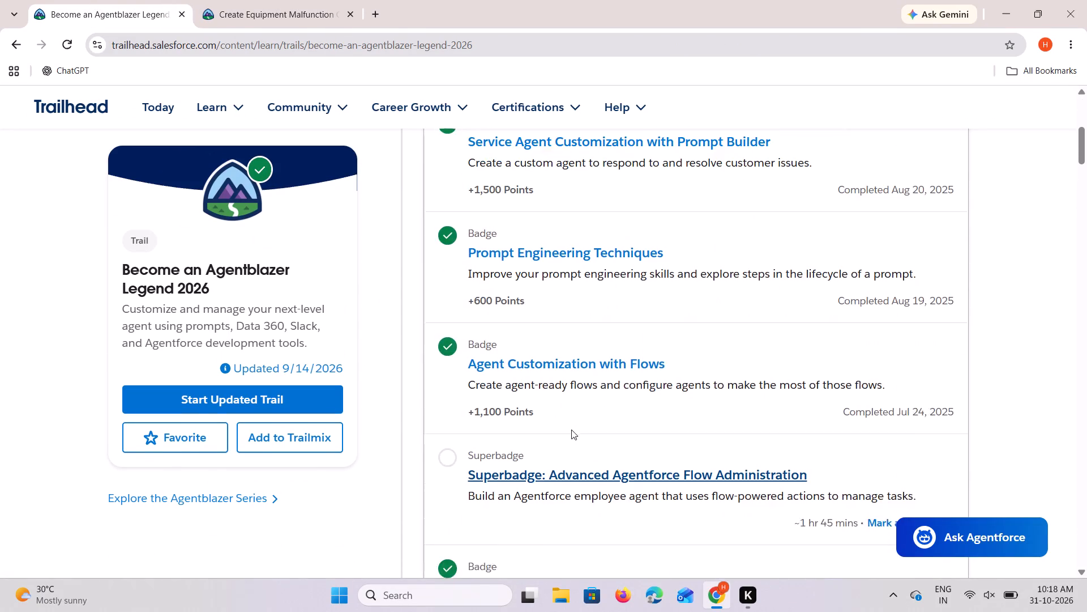
{"action": "scroll", "coordinate": [571, 430], "scroll_direction": "down", "scroll_amount": 6}
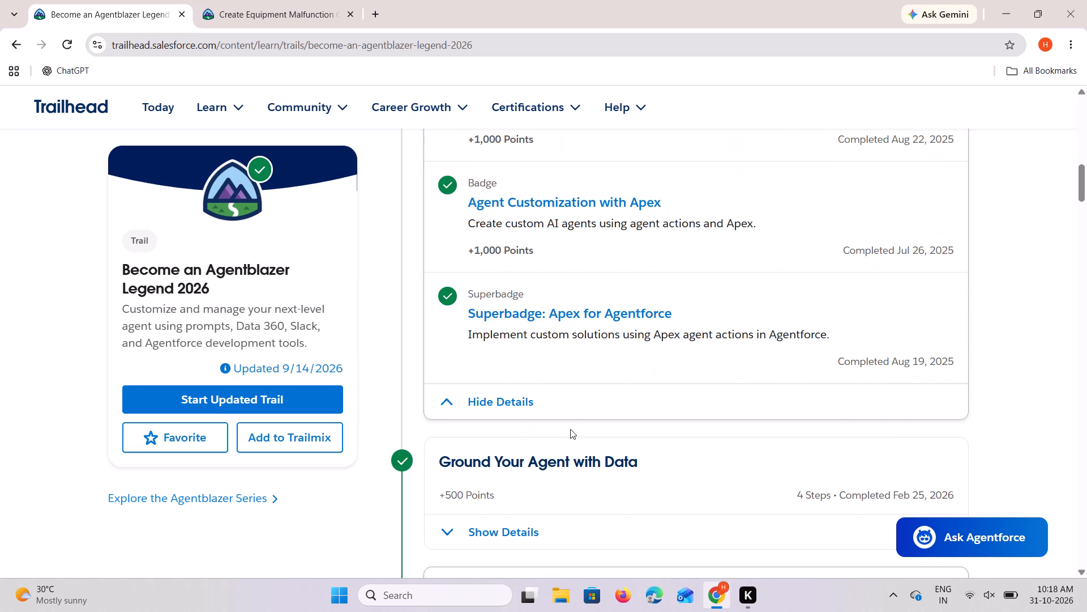
{"action": "scroll", "coordinate": [582, 352], "scroll_direction": "up", "scroll_amount": 7}
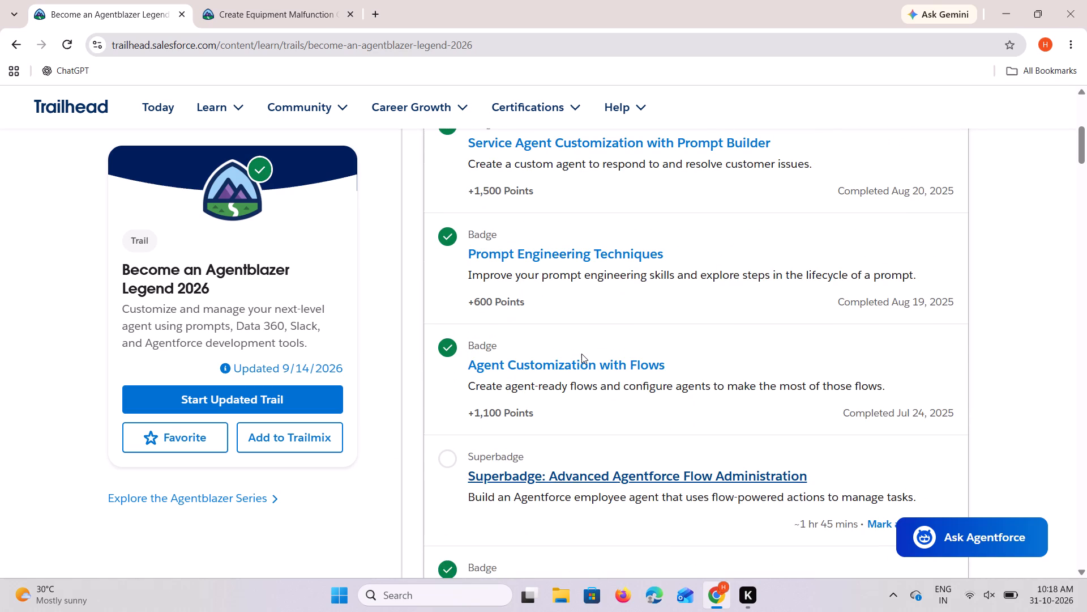
{"action": "left_click", "coordinate": [593, 477]}
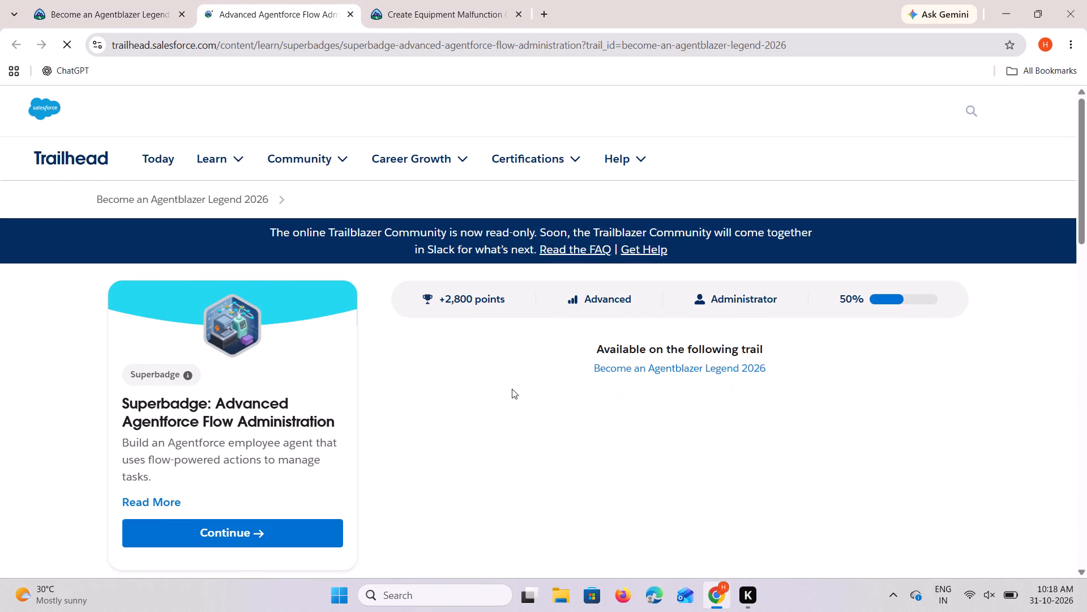
{"action": "scroll", "coordinate": [678, 432], "scroll_direction": "down", "scroll_amount": 2}
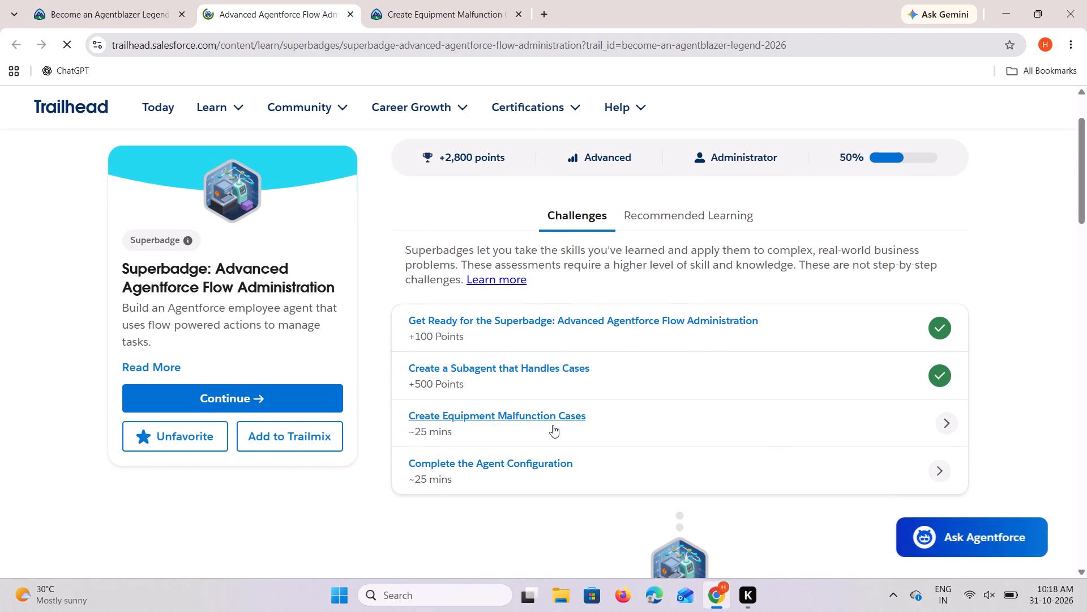
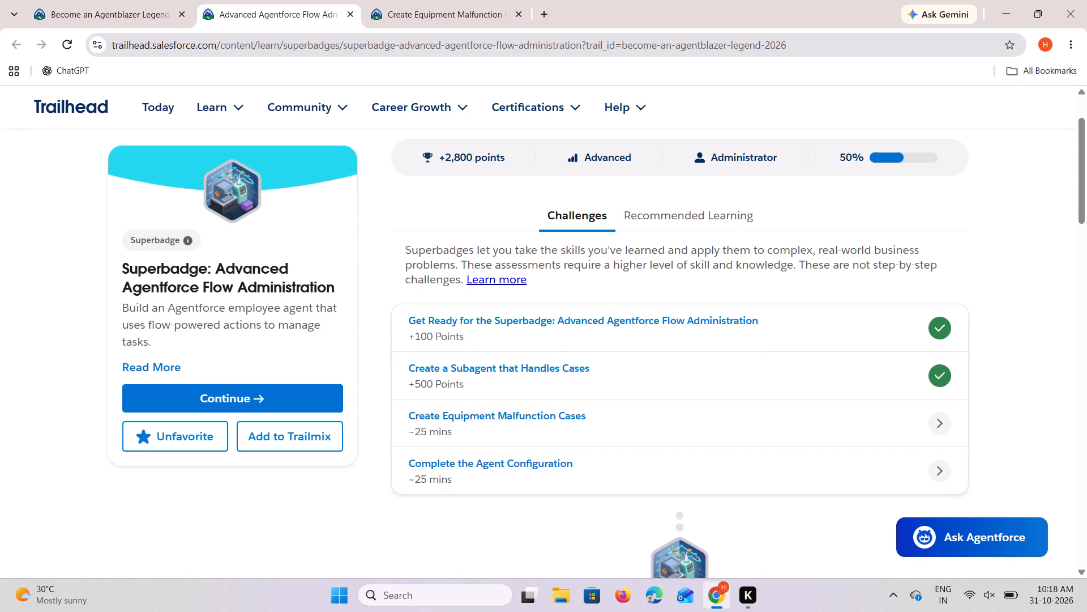
Switch to the Create Equipment Malfunction Cases unit and read its equipment support workflow and case-creation flow requirements.
{"action": "left_click", "coordinate": [409, 0]}
{"action": "scroll", "coordinate": [245, 415], "scroll_direction": "down", "scroll_amount": 2}
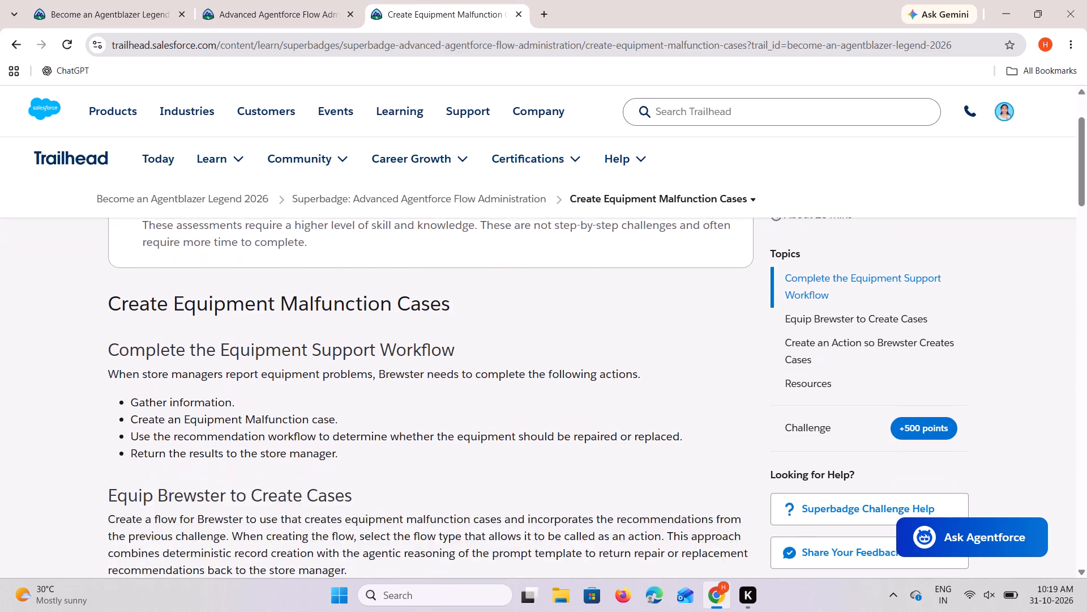
{"action": "scroll", "coordinate": [246, 409], "scroll_direction": "down", "scroll_amount": 1}
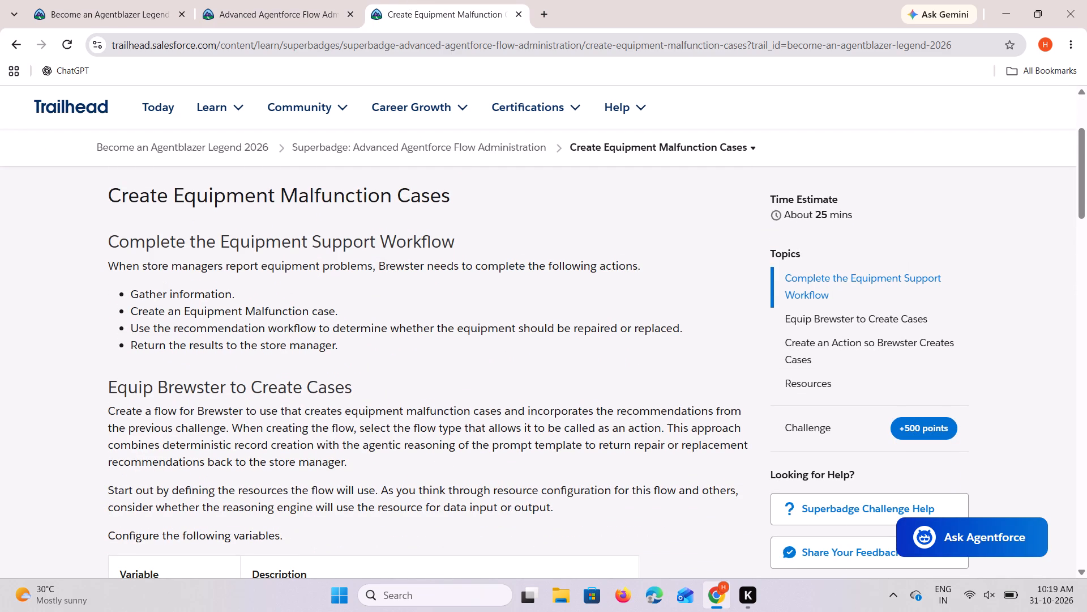
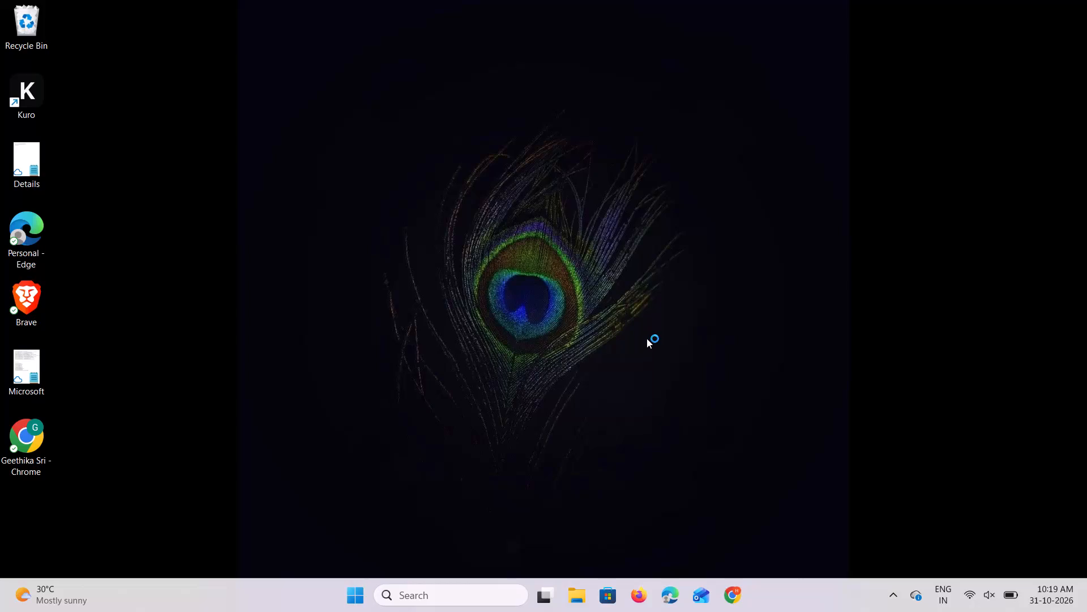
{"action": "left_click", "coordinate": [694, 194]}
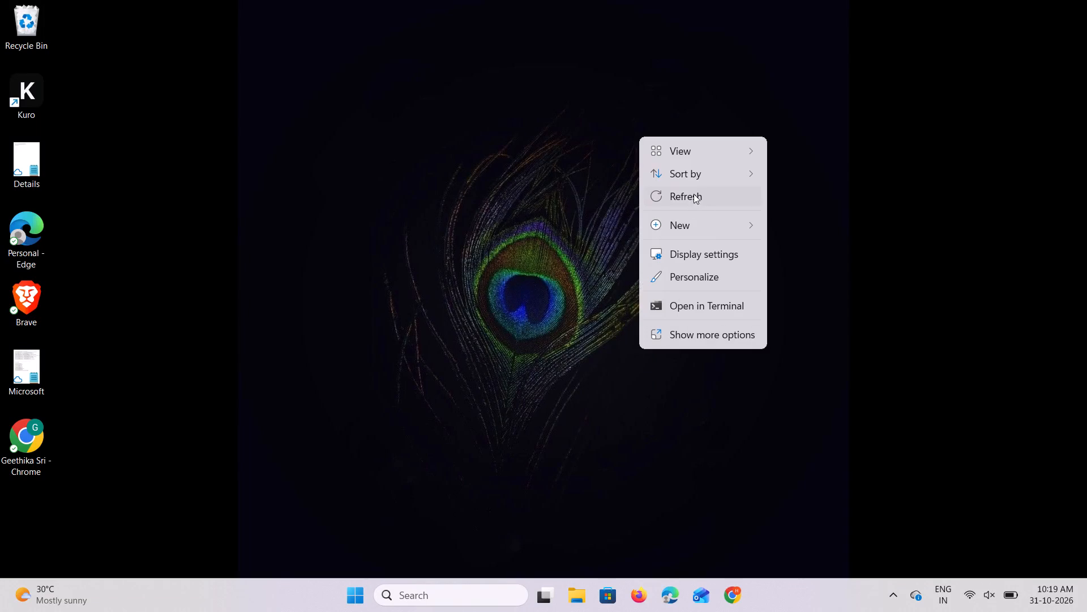
Shut down the computer from the Windows desktop.
{"action": "left_click", "coordinate": [354, 599]}
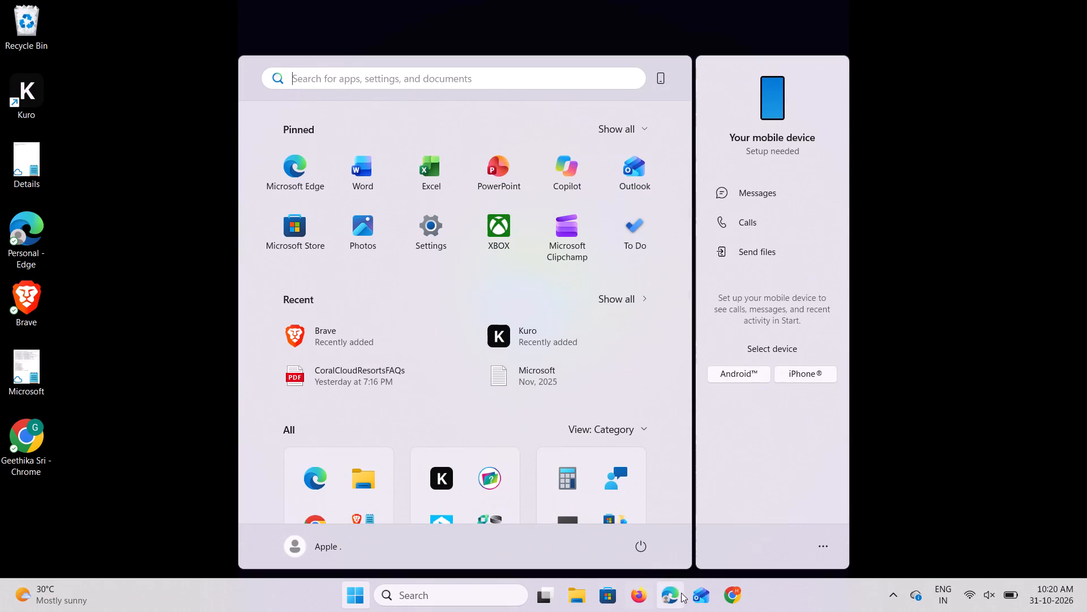
{"action": "left_click", "coordinate": [643, 550]}
{"action": "left_click", "coordinate": [644, 495]}
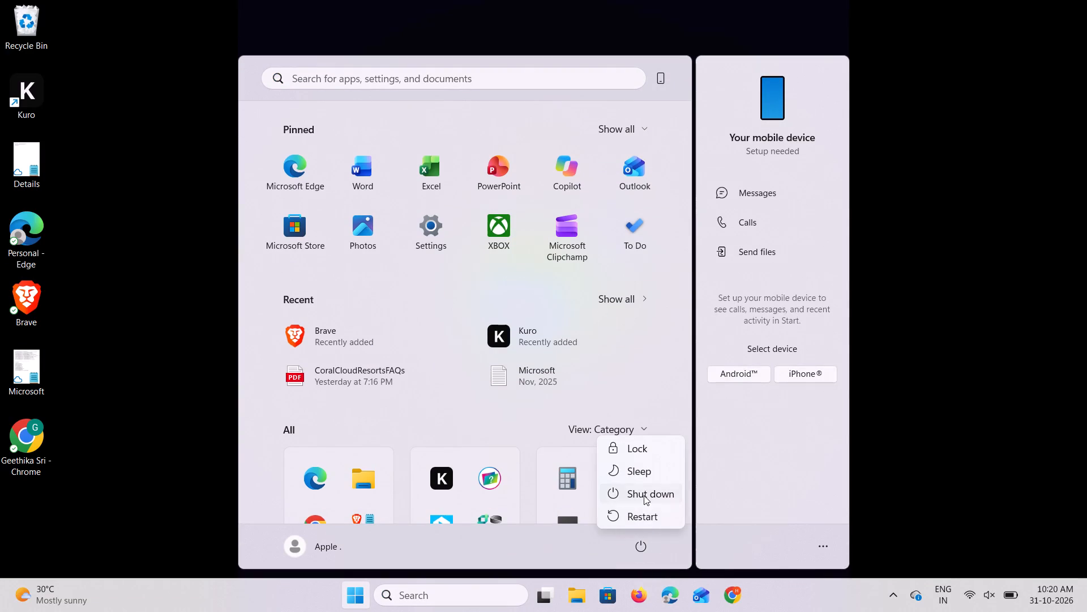